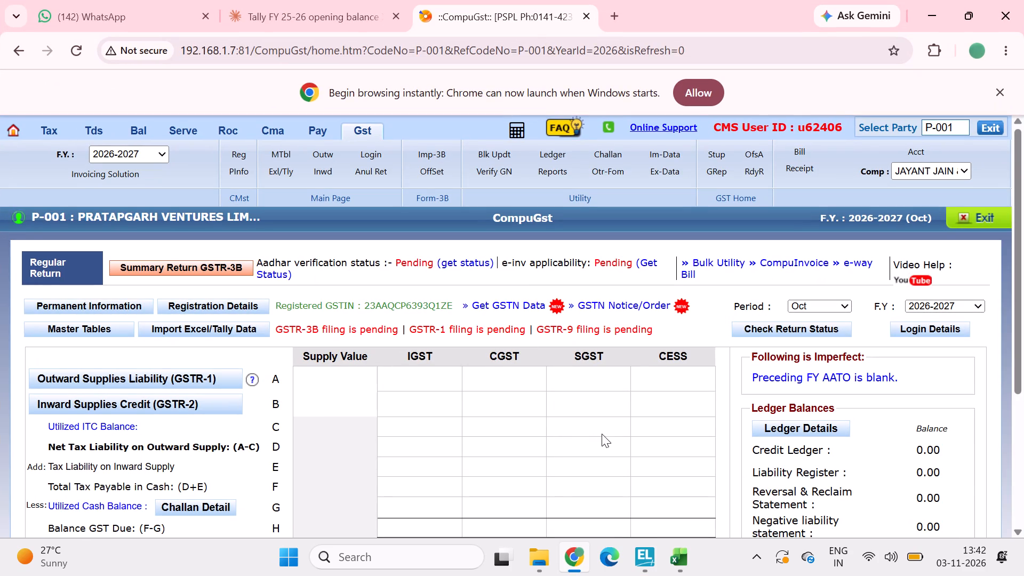
scroll(644, 345, "down", 5)
scroll(644, 345, "up", 7)
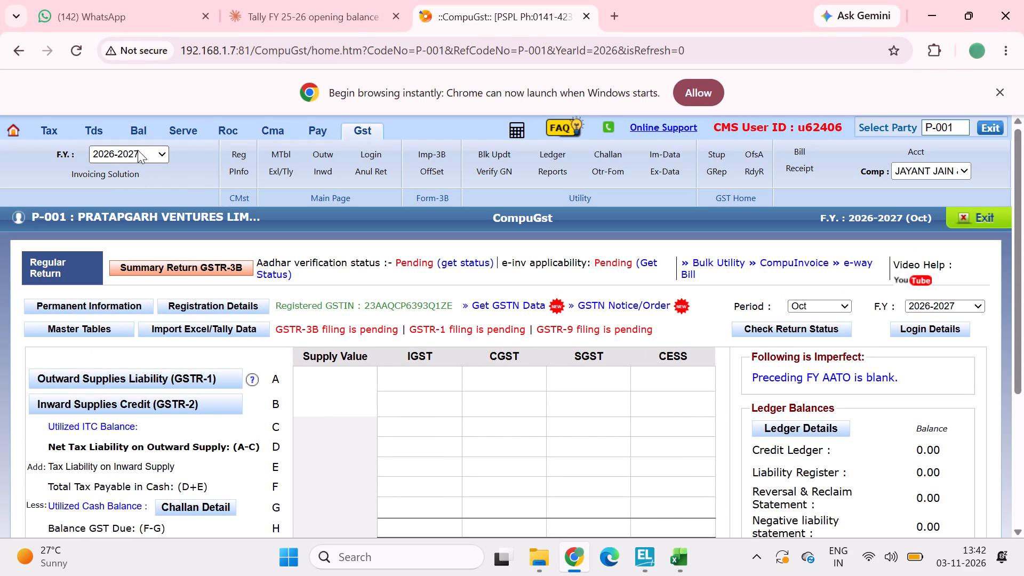
double_click(553, 172)
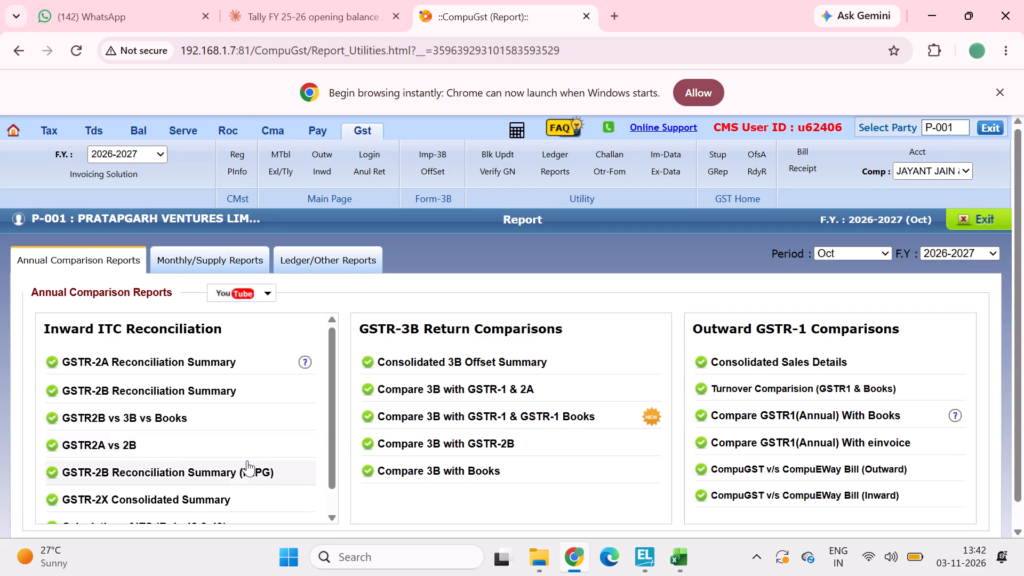
scroll(341, 433, "down", 1)
double_click(225, 368)
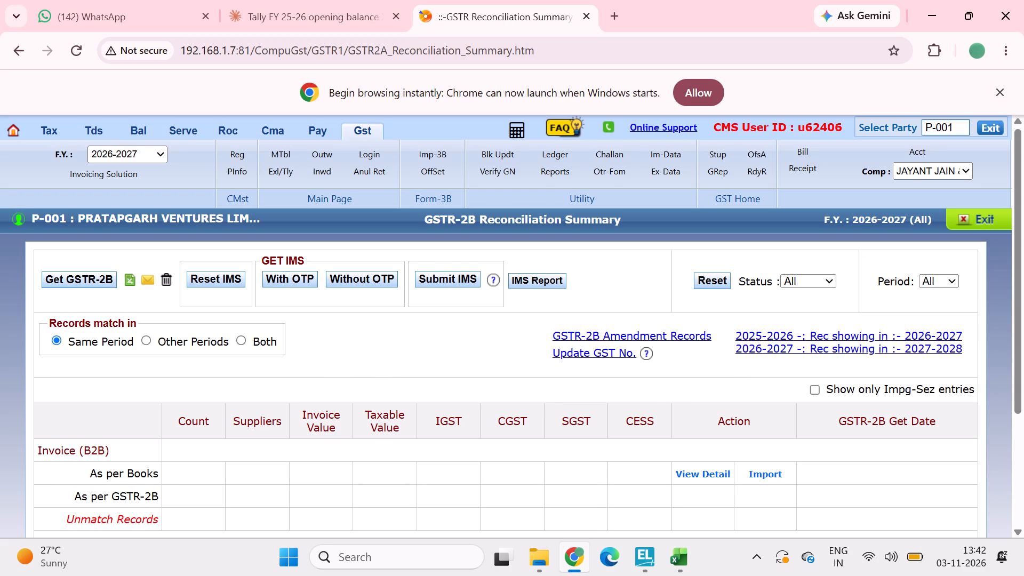
left_click(99, 282)
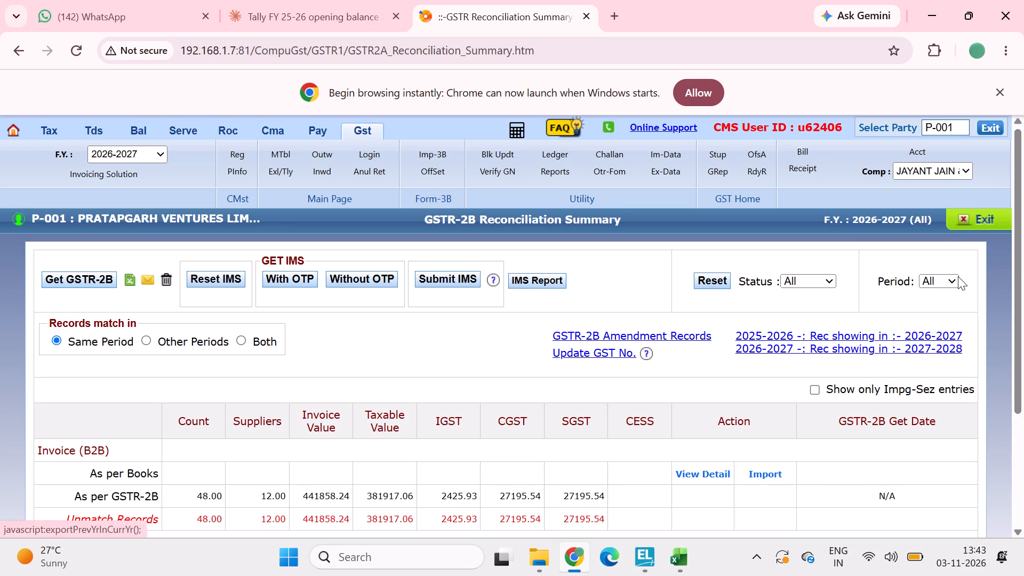
left_click(967, 214)
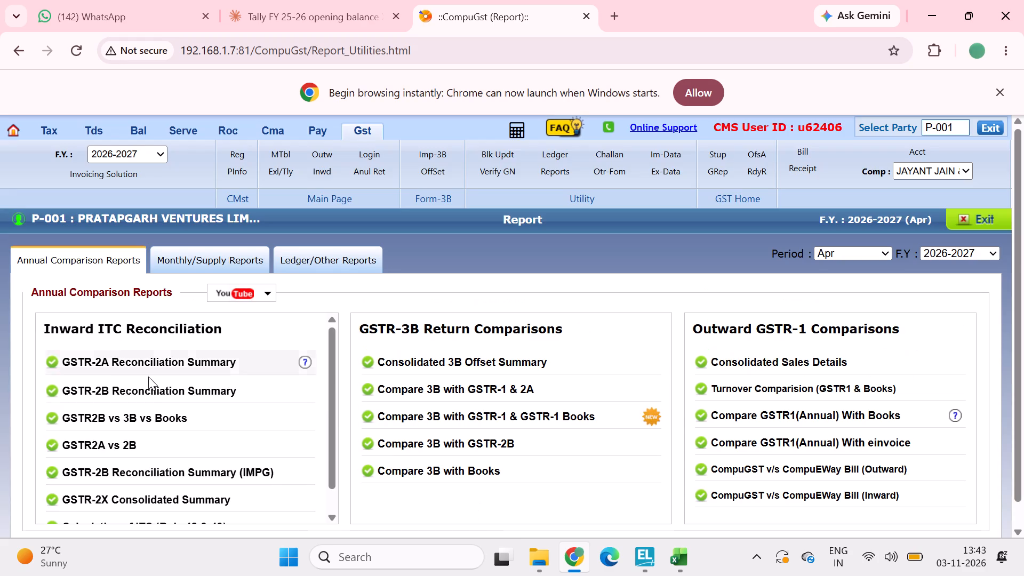
From the GSTR-2A Reconciliation Summary, request GSTR-2A data without OTP for all periods from April to November 2026.
double_click(194, 361)
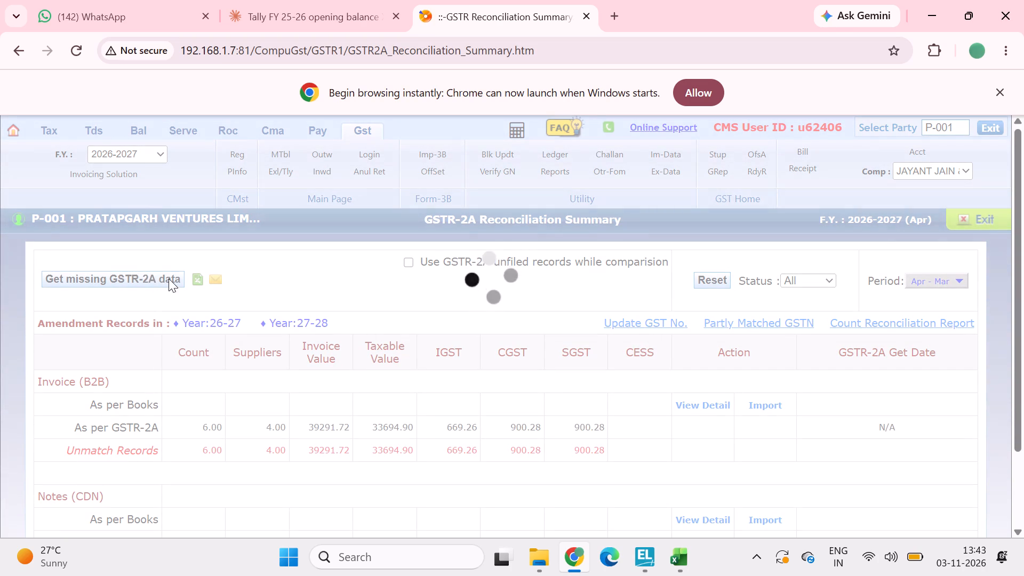
double_click(167, 278)
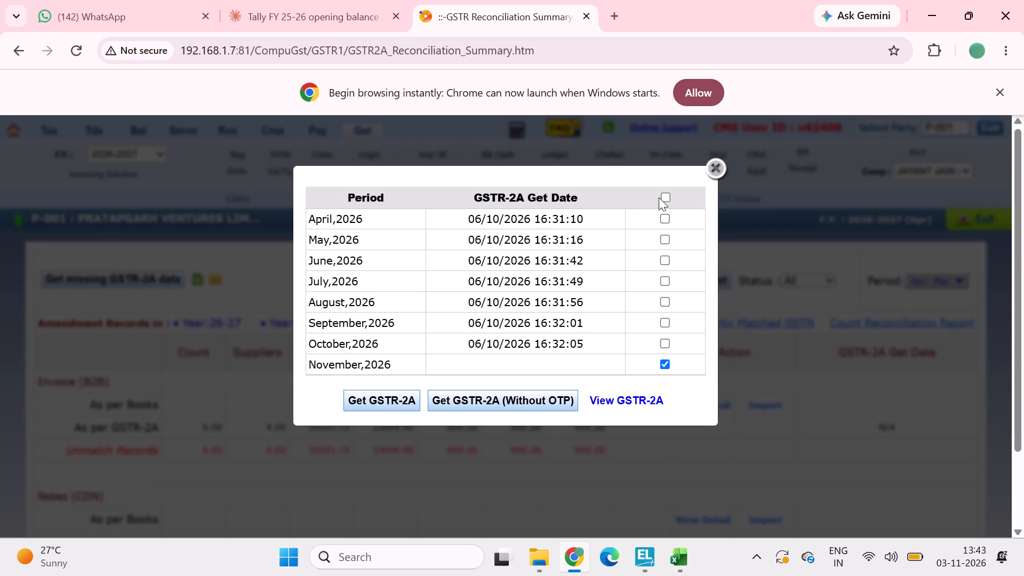
left_click(666, 194)
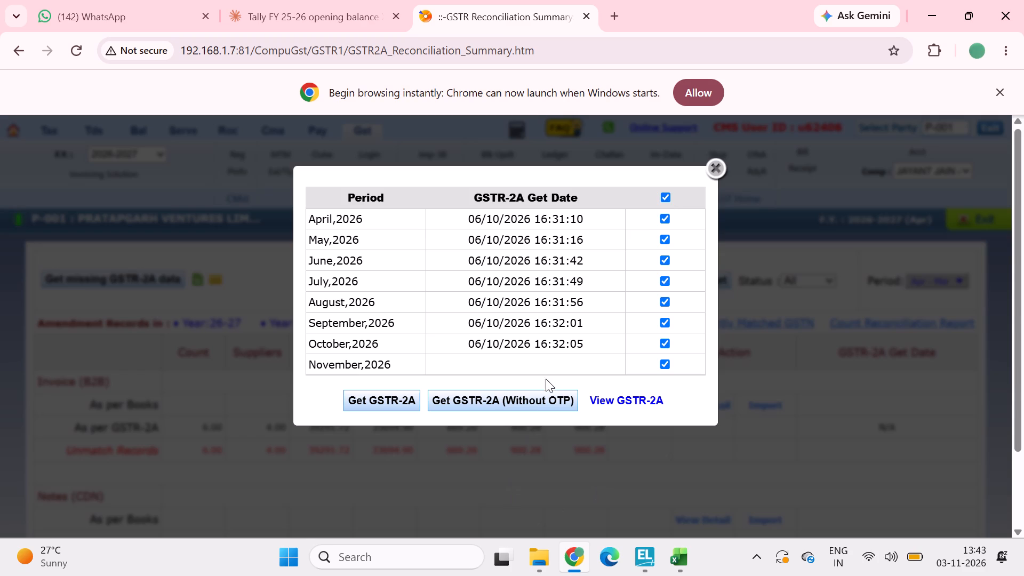
left_click(559, 403)
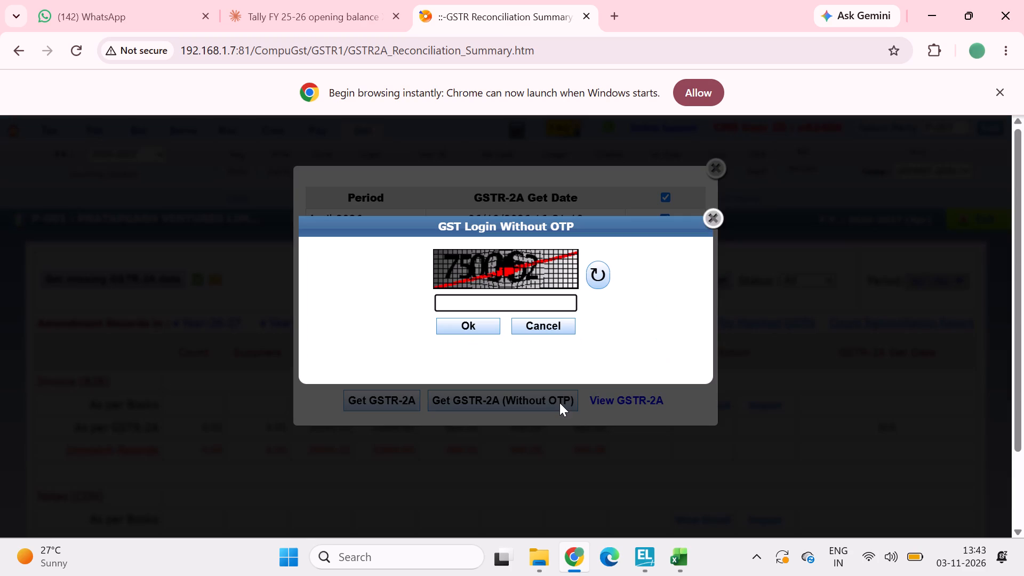
Complete the GST login without OTP with the captcha code and let the GSTR-2A download run through for the selected periods.
left_click(516, 299)
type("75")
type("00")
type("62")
left_click(466, 324)
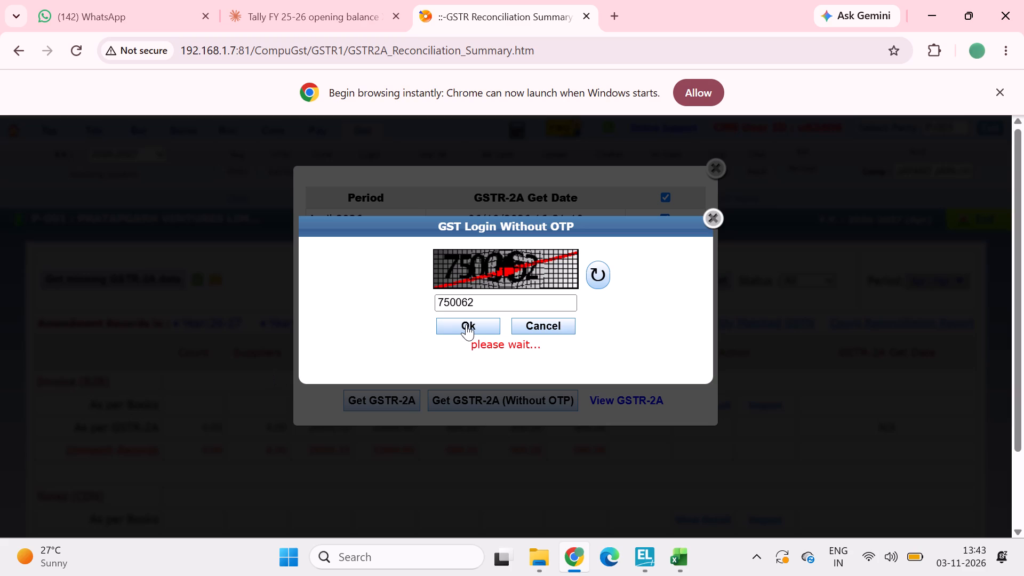
double_click(475, 326)
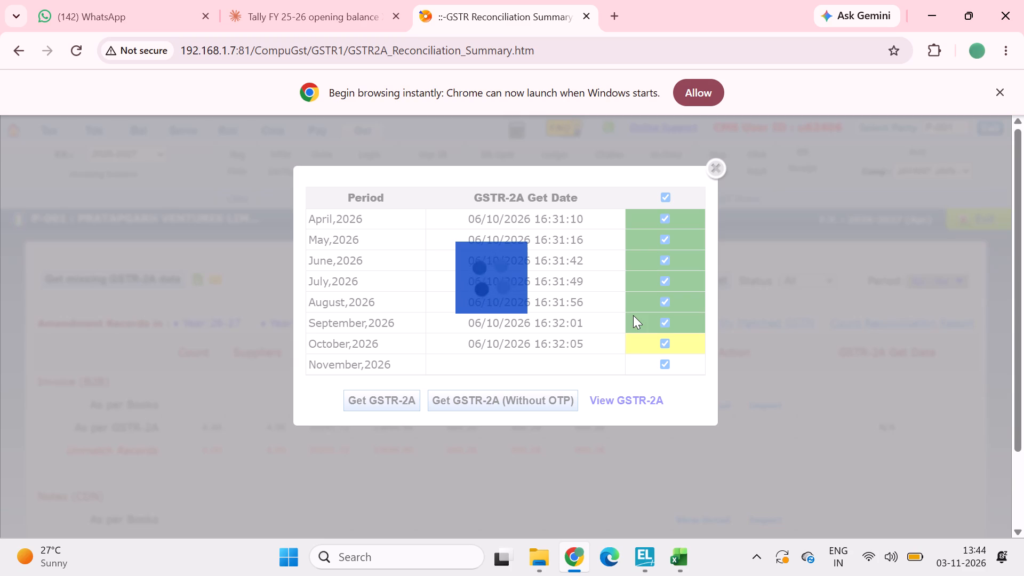
left_click(657, 363)
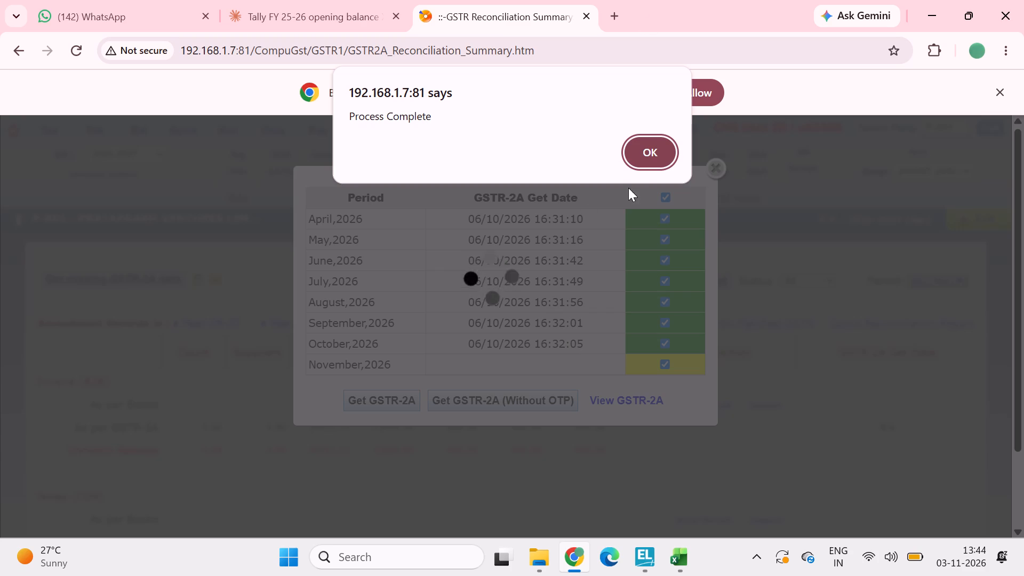
left_click(642, 154)
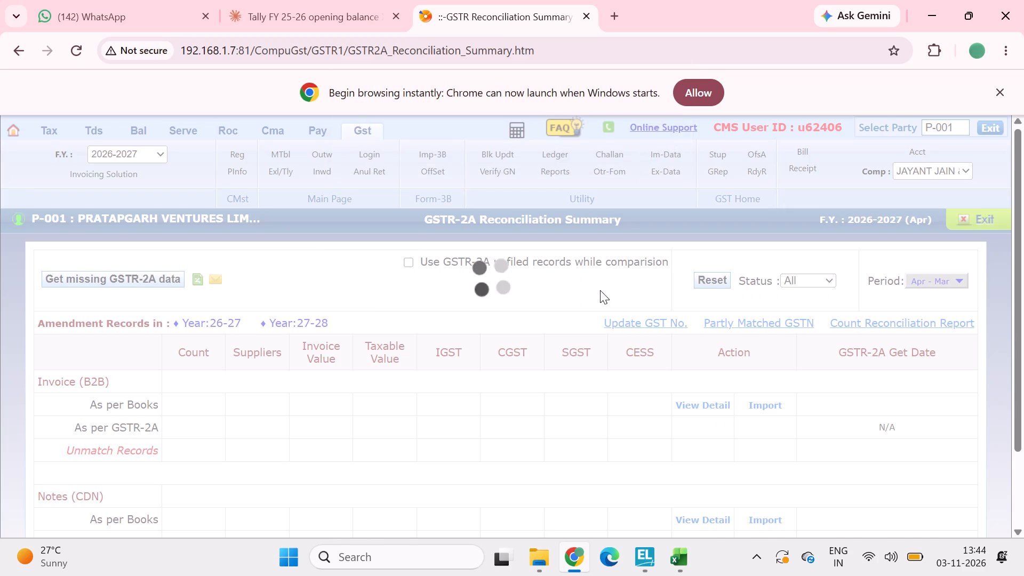
Examine the refreshed GSTR-2A reconciliation summary for invoices and notes, and check the GSTR-2A get date of each month.
scroll(562, 332, "down", 6)
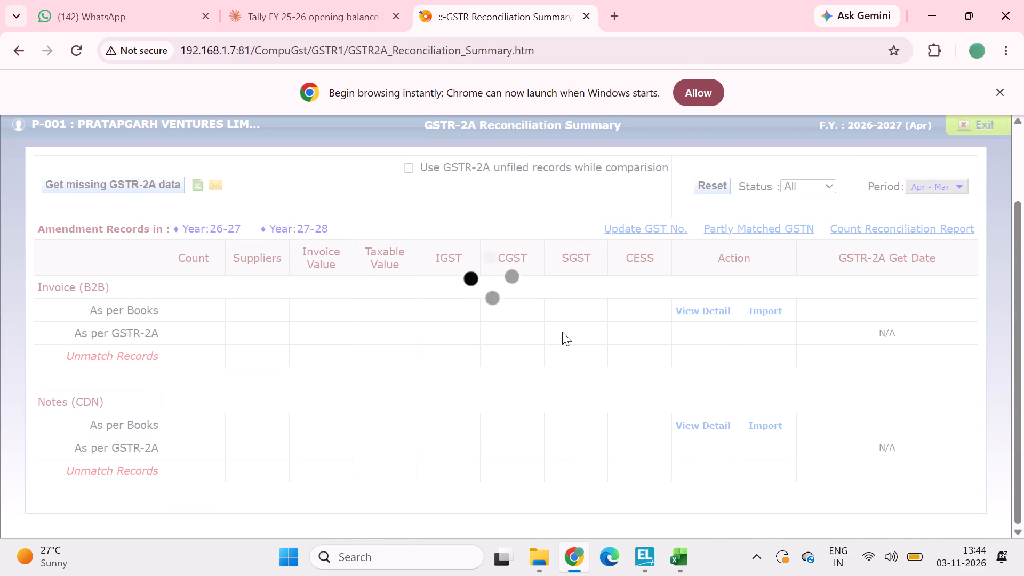
scroll(562, 332, "down", 1)
scroll(562, 332, "up", 4)
scroll(562, 332, "down", 3)
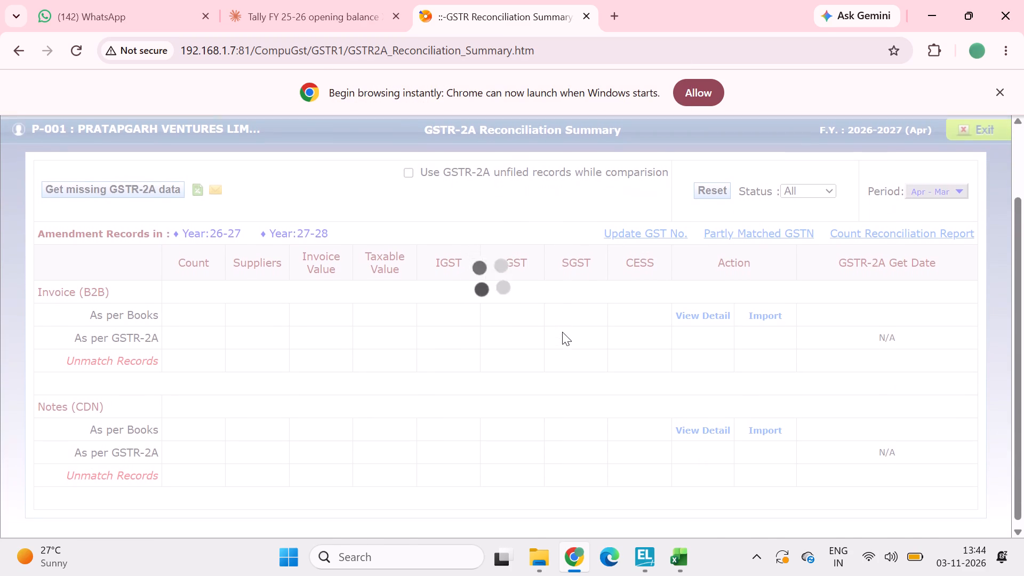
scroll(562, 332, "down", 3)
scroll(562, 332, "up", 4)
scroll(562, 332, "down", 4)
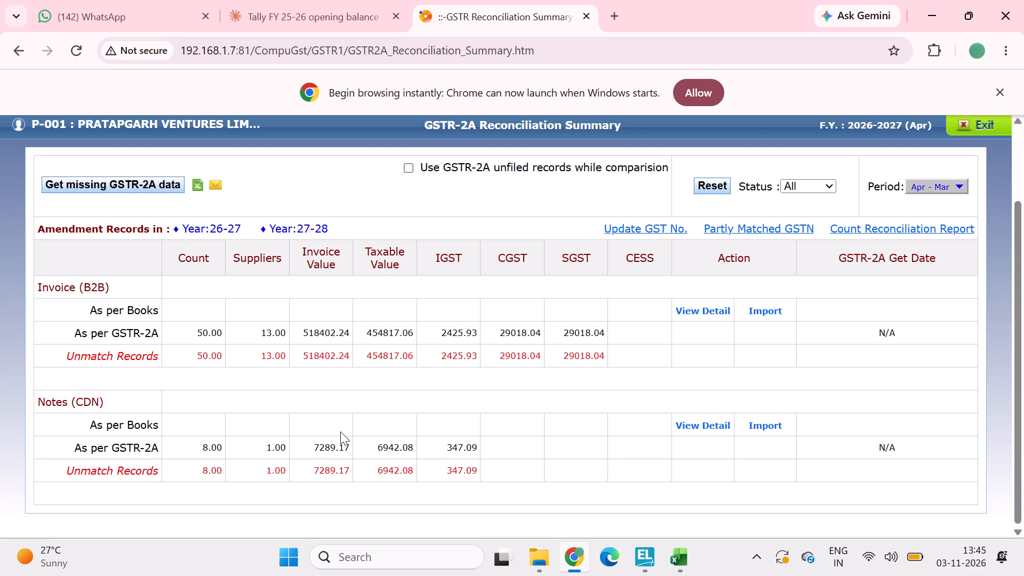
scroll(340, 431, "down", 3)
scroll(340, 431, "up", 6)
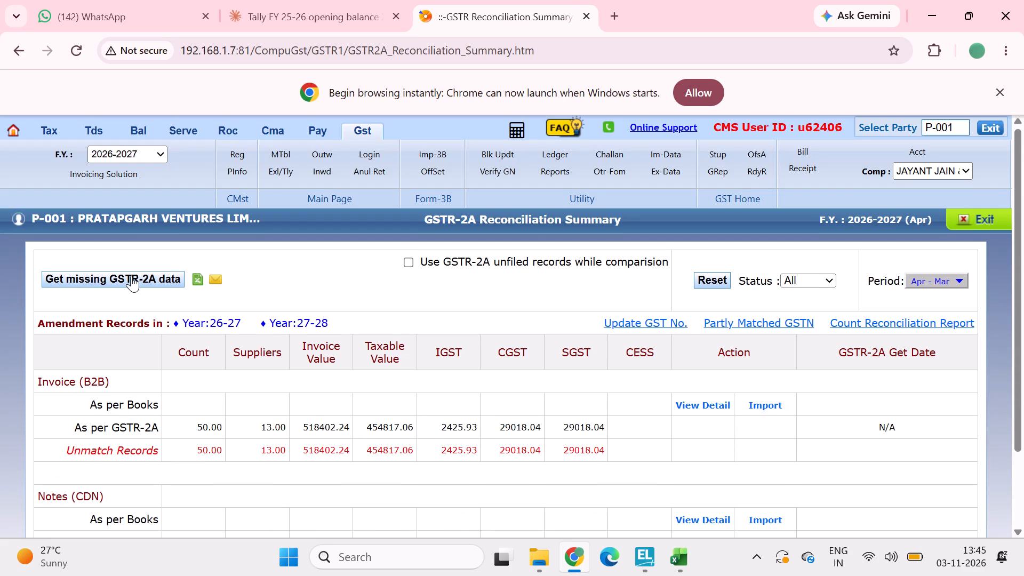
left_click(131, 276)
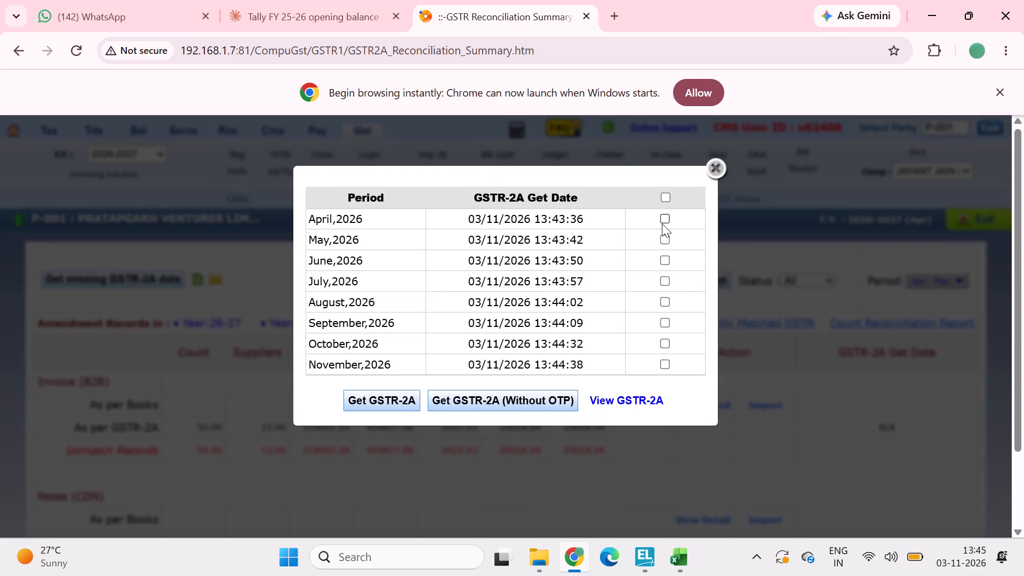
left_click(714, 171)
Open the party-wise detail of the B2B invoices and fetch the supplier names for the GSTINs.
left_click(697, 406)
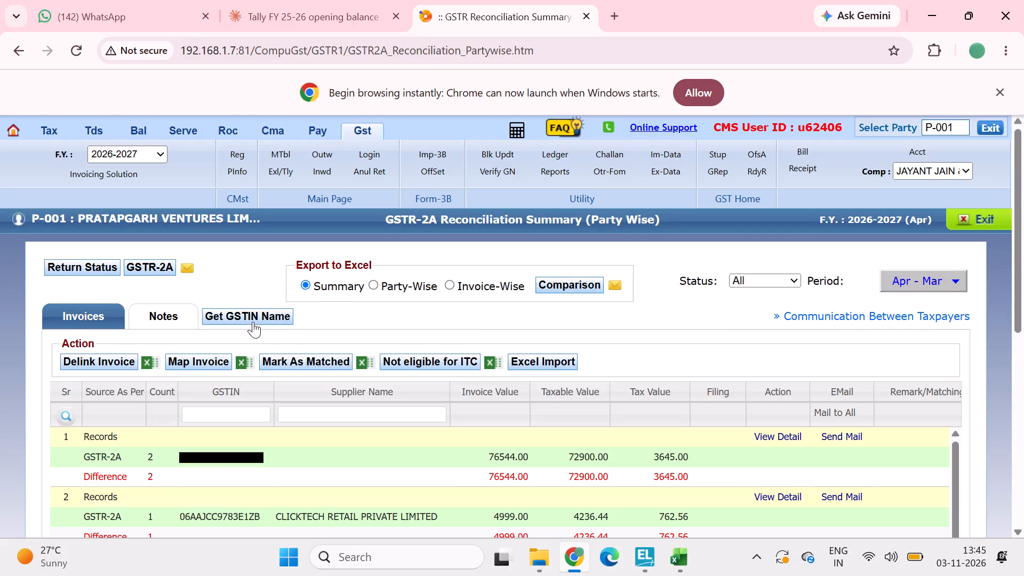
double_click(260, 313)
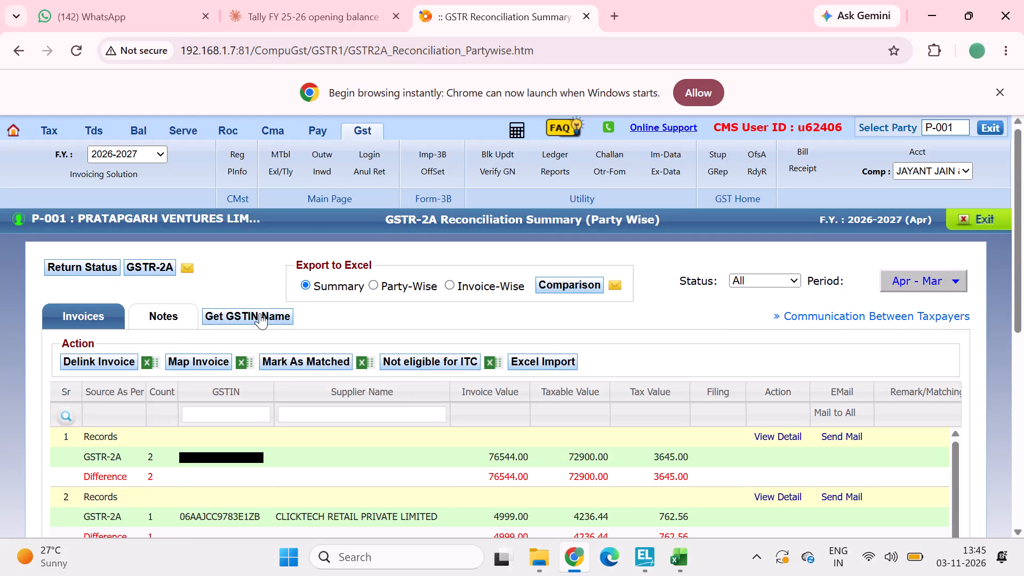
double_click(260, 313)
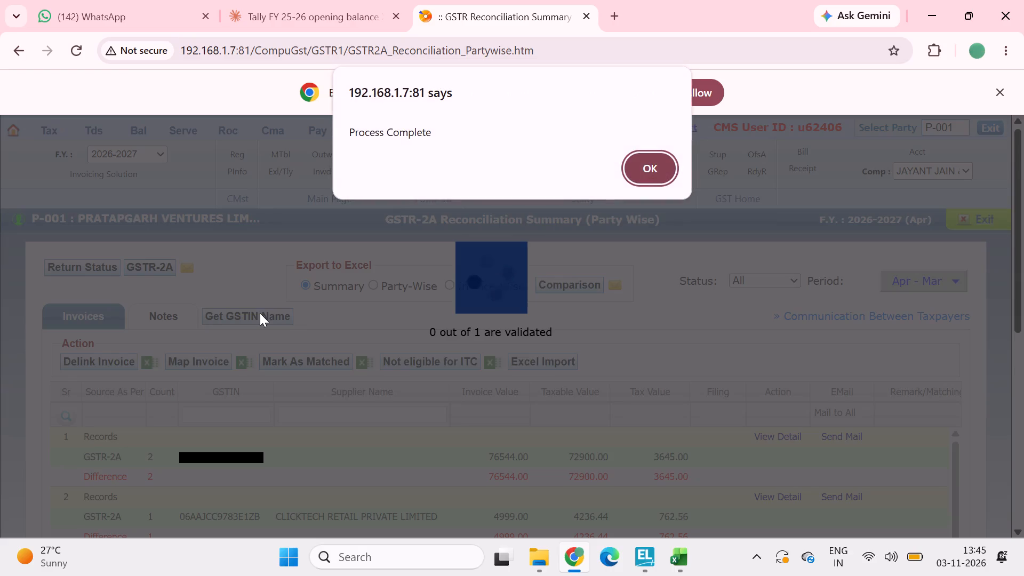
left_click(642, 168)
left_click(642, 168)
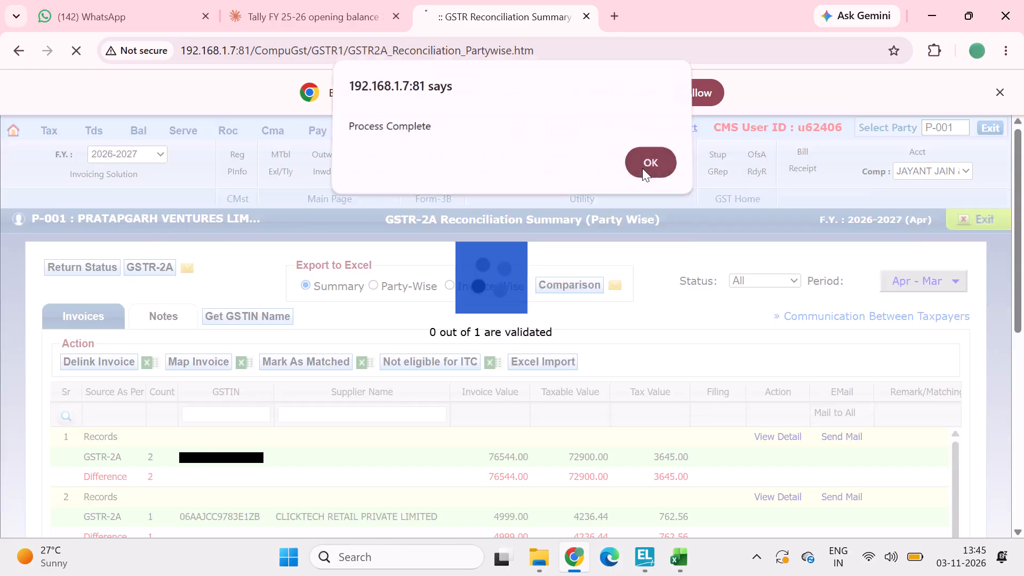
Examine the party-wise GSTR-2A reconciliation list supplier by supplier, including the B2B invoice totals below it.
scroll(609, 386, "down", 5)
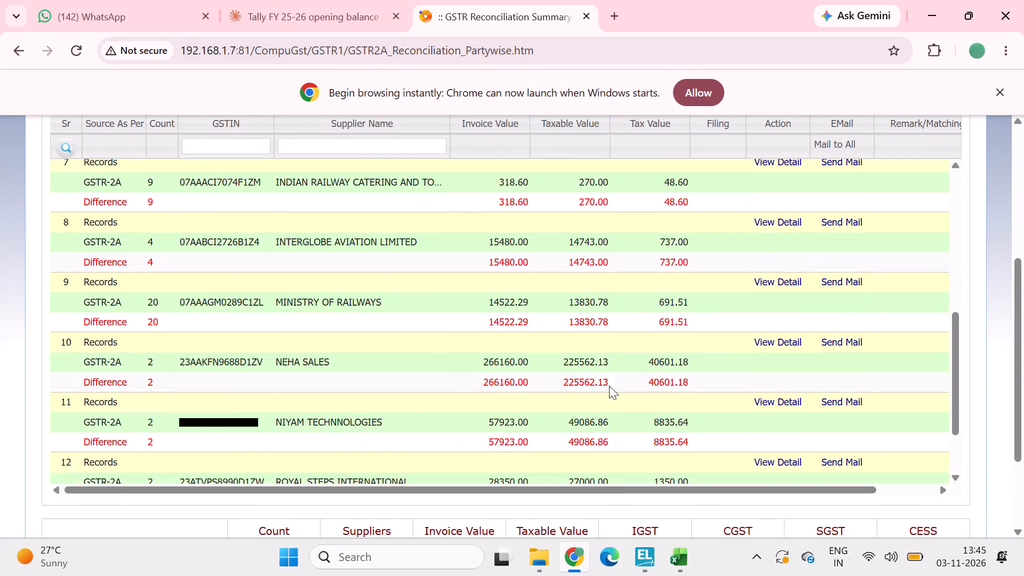
scroll(609, 386, "up", 7)
scroll(324, 288, "up", 3)
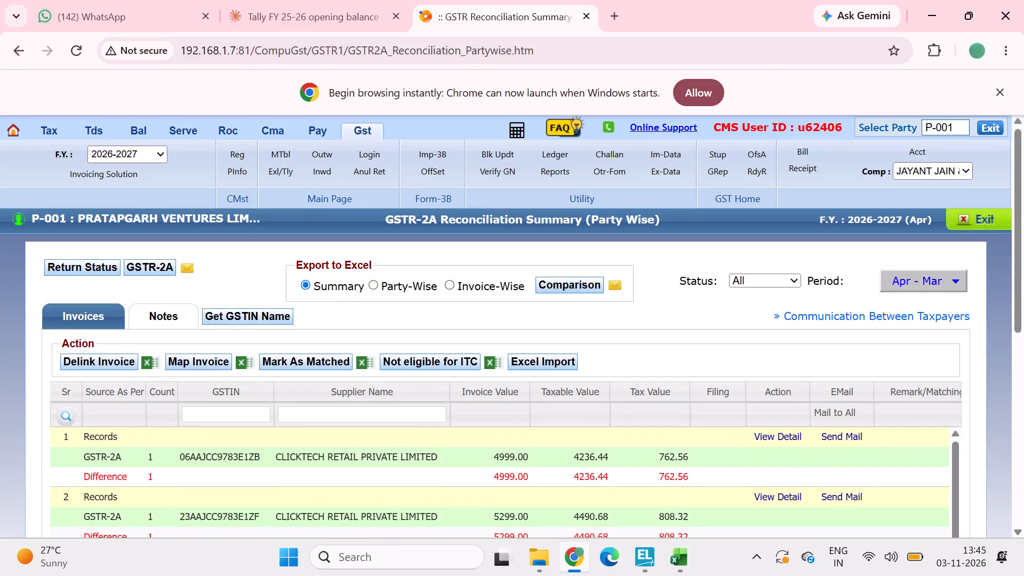
scroll(508, 566, "down", 5)
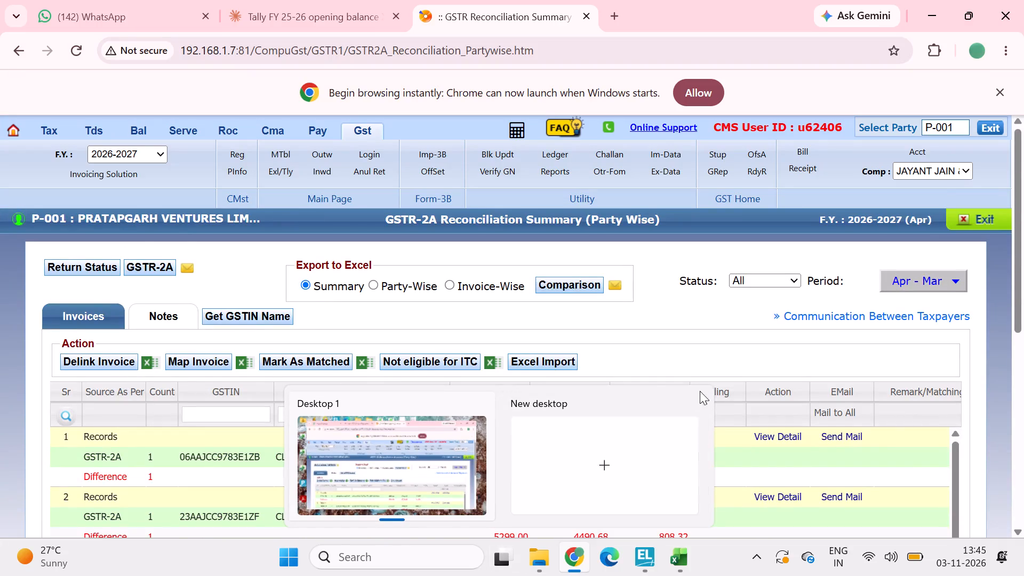
left_click(689, 316)
scroll(689, 316, "down", 6)
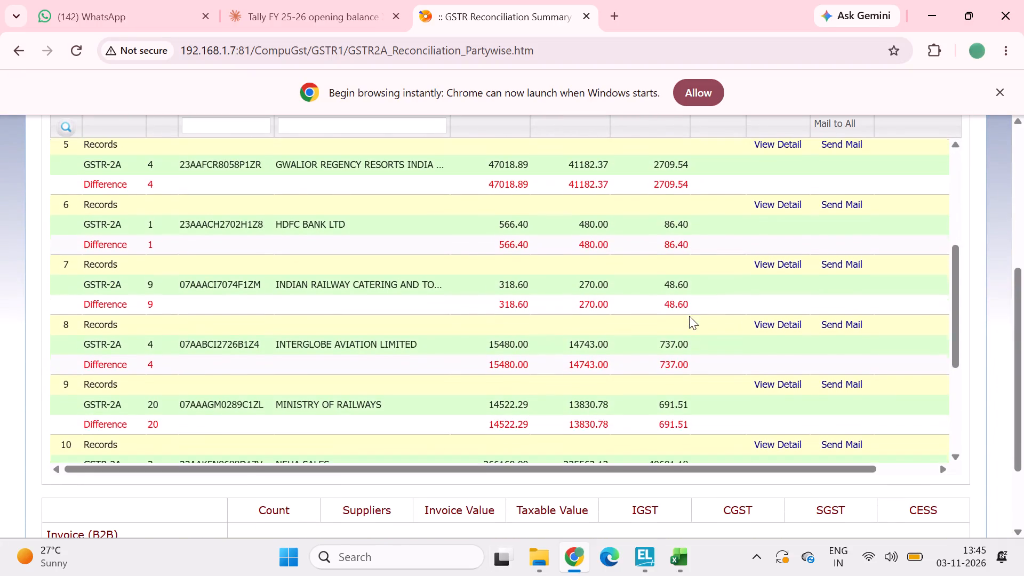
scroll(994, 388, "up", 1)
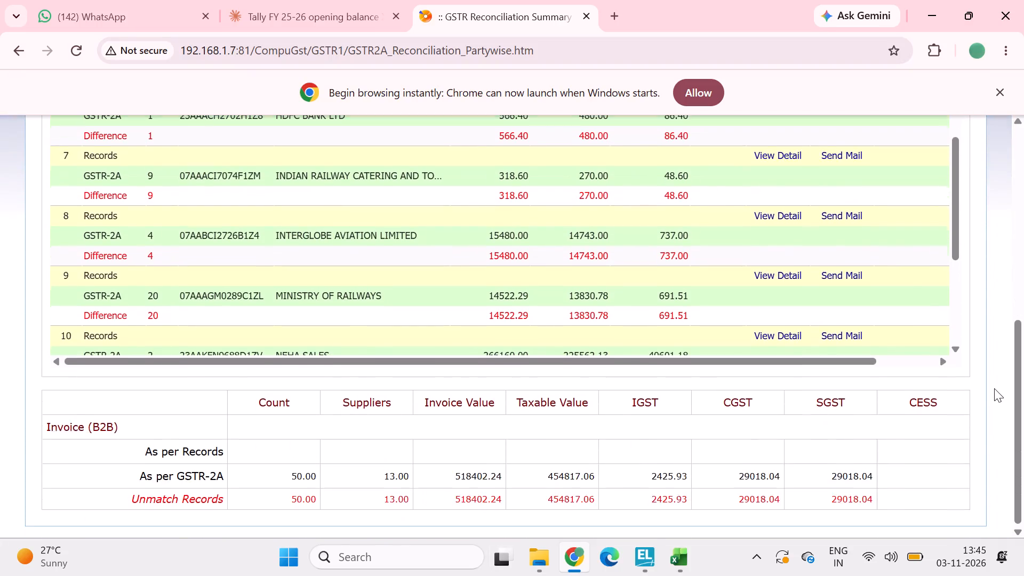
scroll(994, 388, "up", 3)
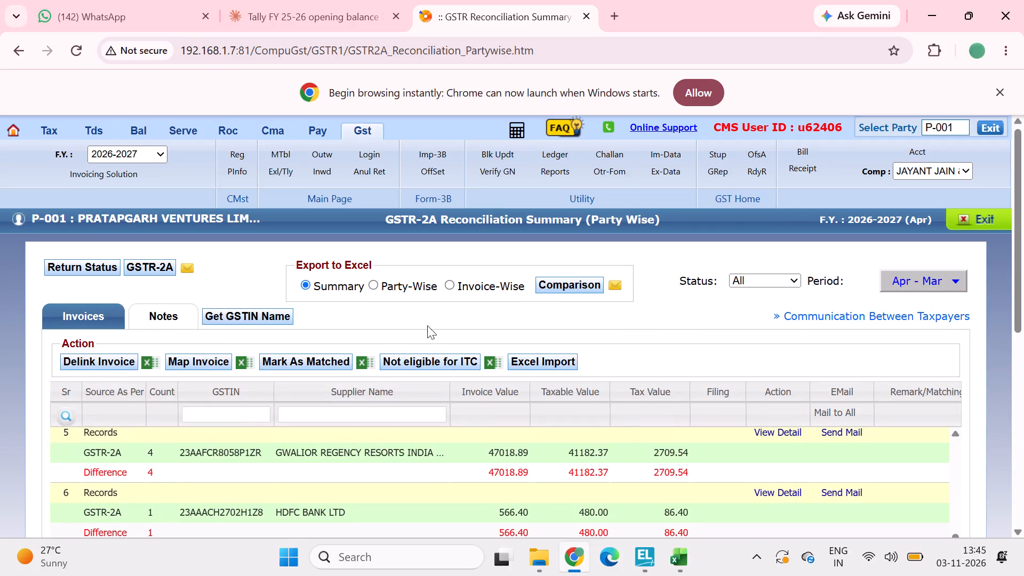
scroll(431, 327, "down", 4)
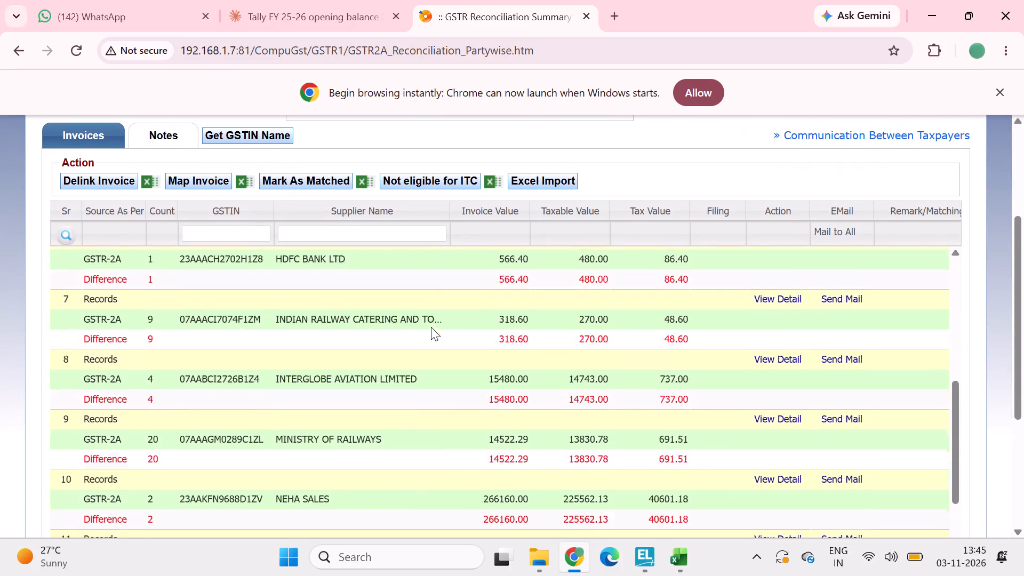
scroll(431, 327, "down", 2)
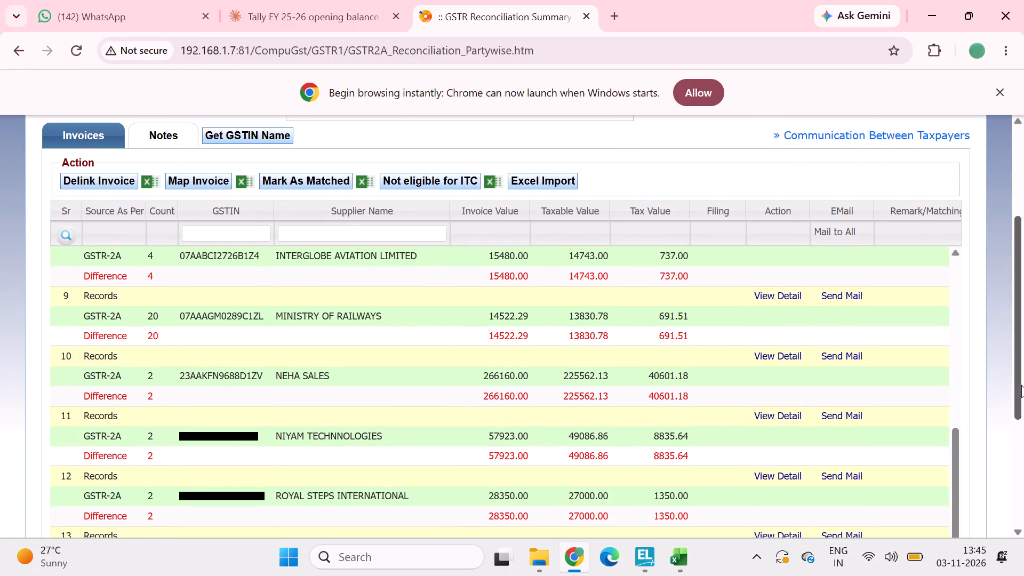
scroll(1006, 399, "down", 4)
scroll(1006, 399, "up", 4)
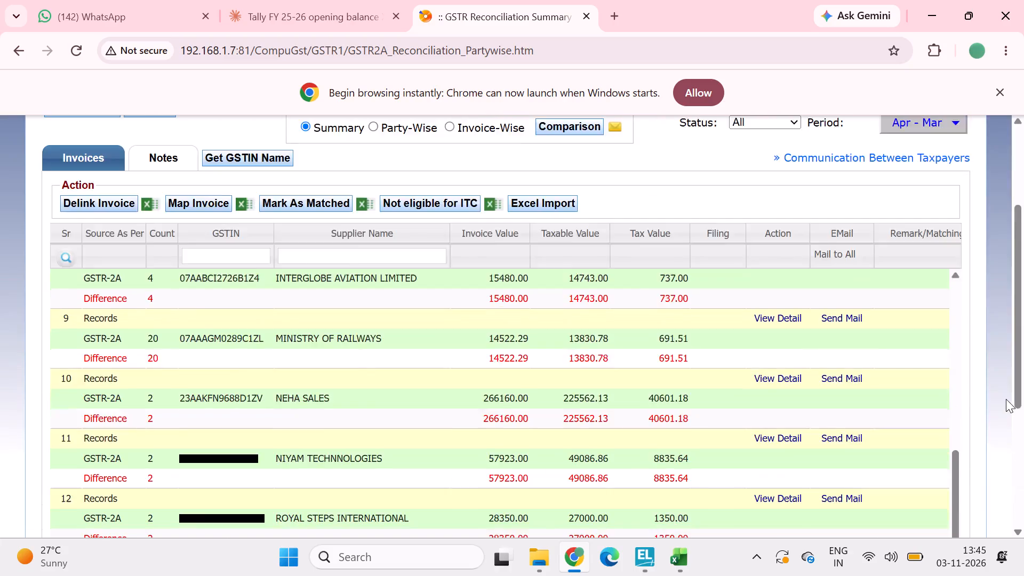
scroll(1006, 399, "up", 10)
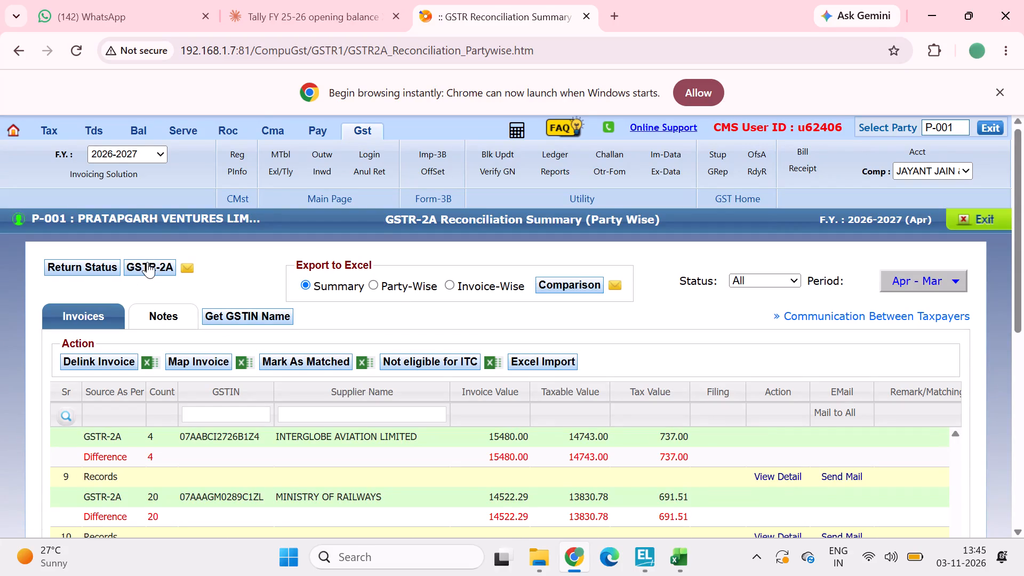
Open the GSTR-2A invoice list and export it rate-wise to Excel.
left_click(147, 262)
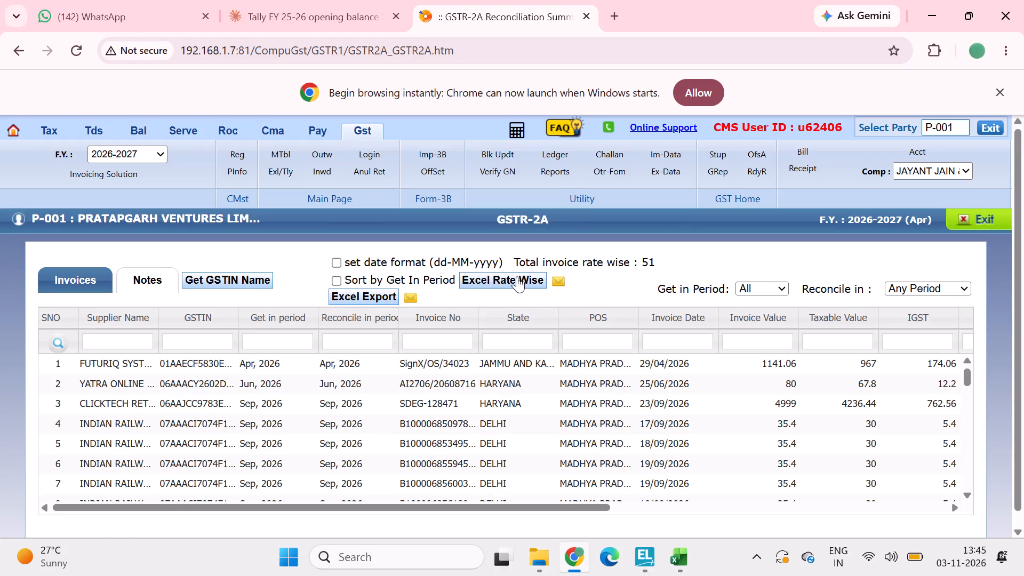
left_click(517, 276)
left_click(520, 279)
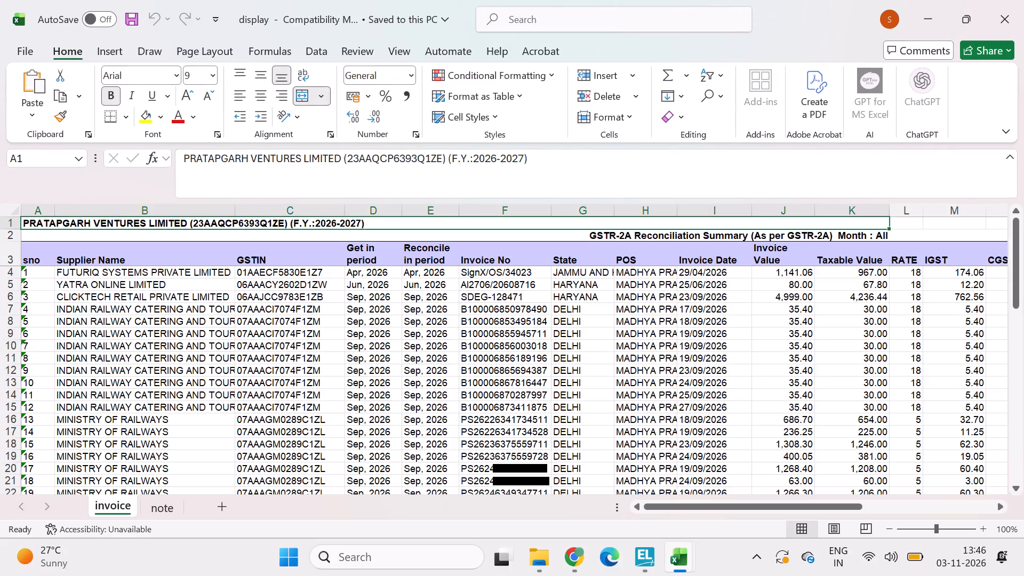
Review the exported workbook's invoice and note sheets, checking the supplier rows and columns of the GSTR-2A data.
scroll(366, 294, "up", 3)
scroll(366, 294, "down", 2)
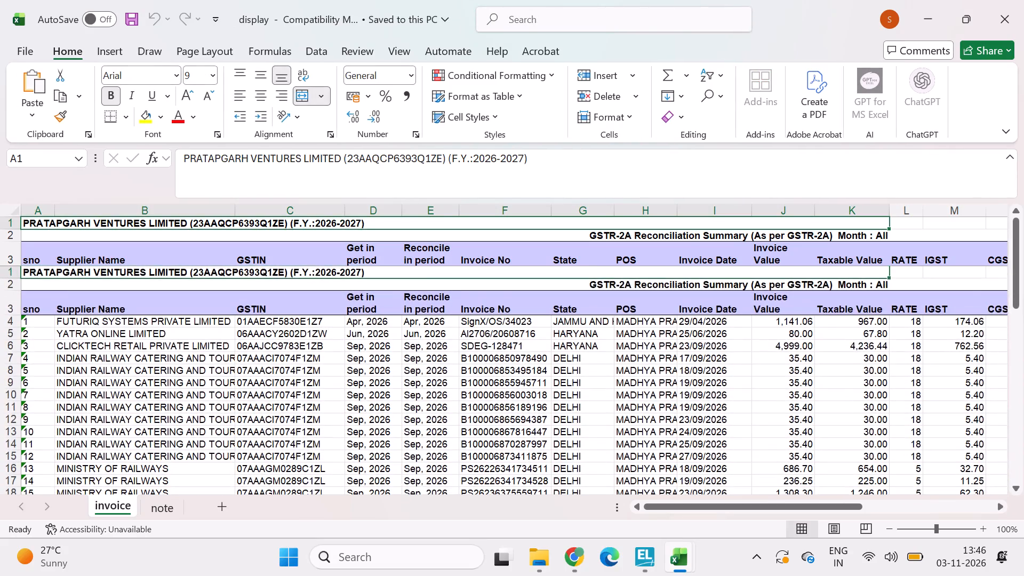
left_click(161, 506)
scroll(233, 378, "up", 3)
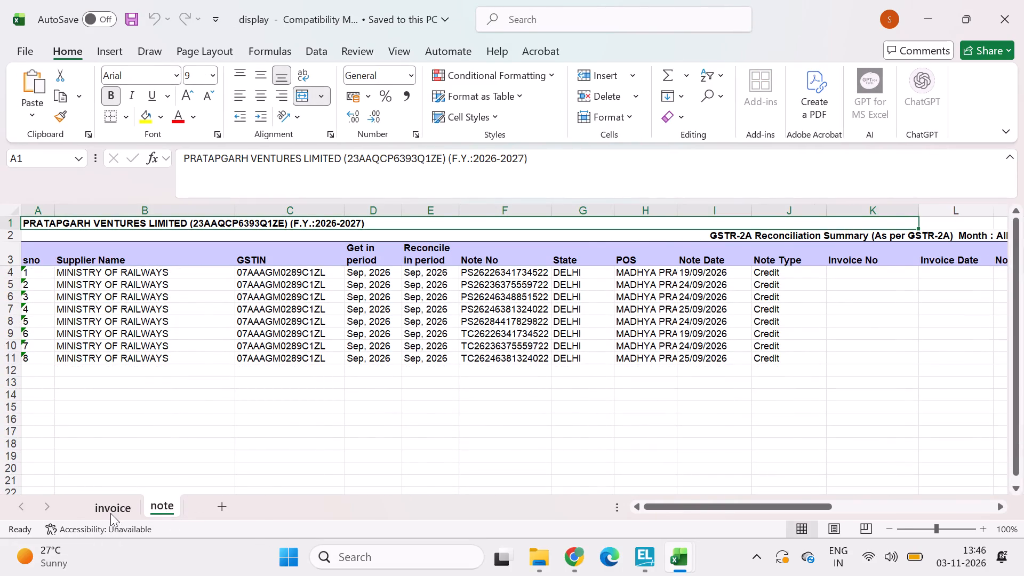
left_click(110, 513)
scroll(217, 378, "down", 5)
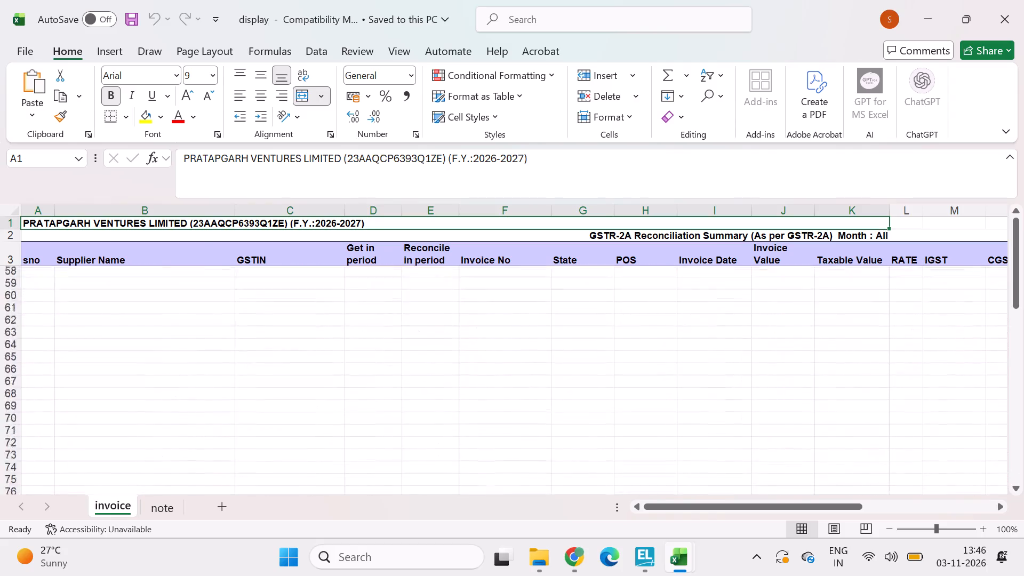
scroll(217, 378, "up", 7)
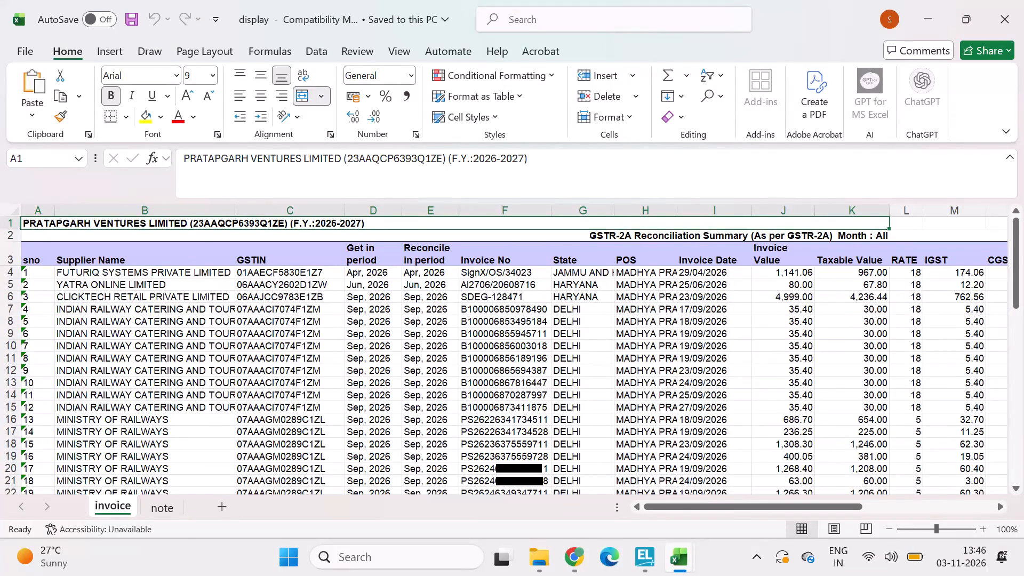
scroll(193, 231, "down", 4)
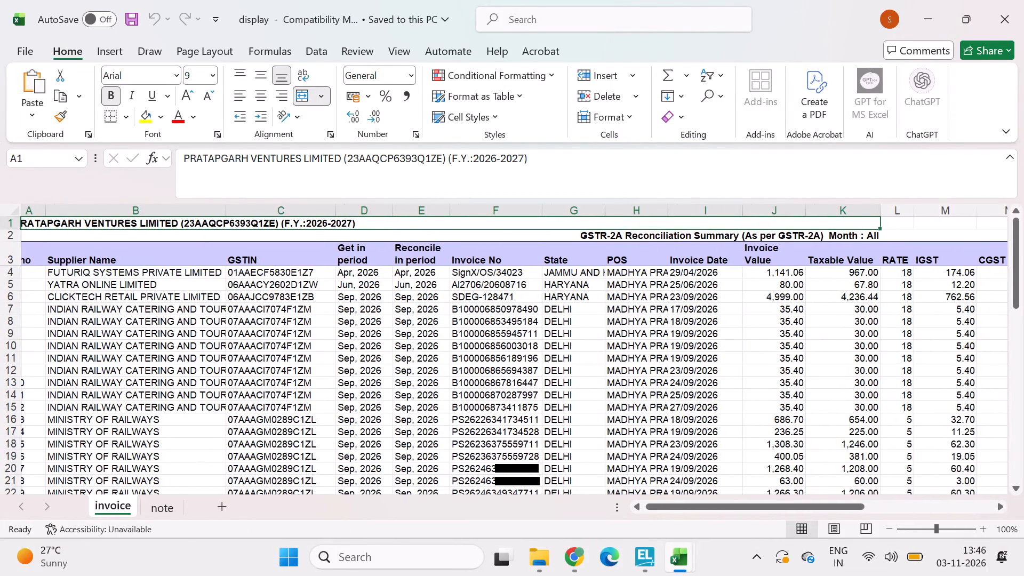
scroll(275, 415, "down", 6)
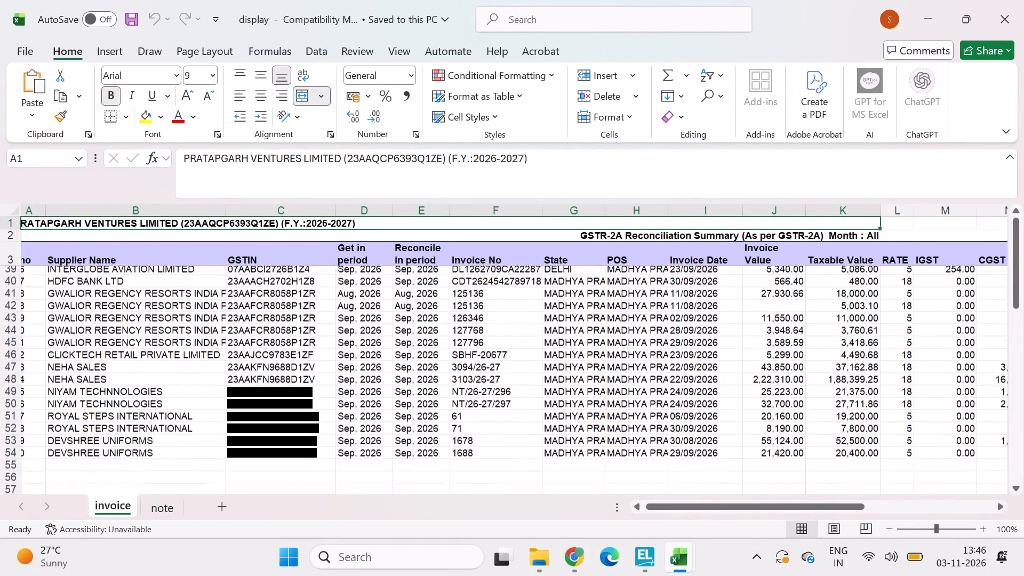
scroll(275, 415, "down", 1)
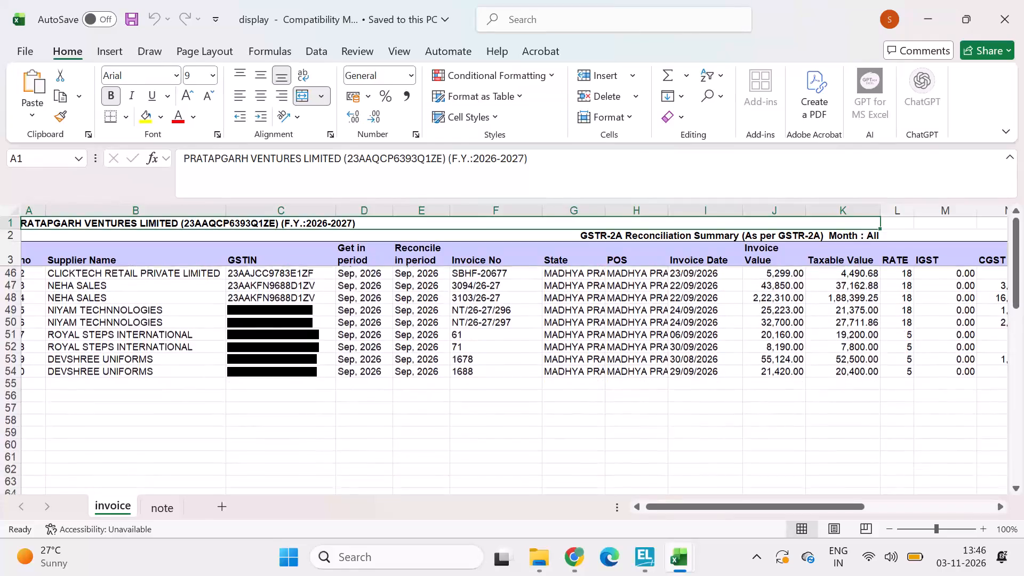
scroll(683, 406, "up", 1)
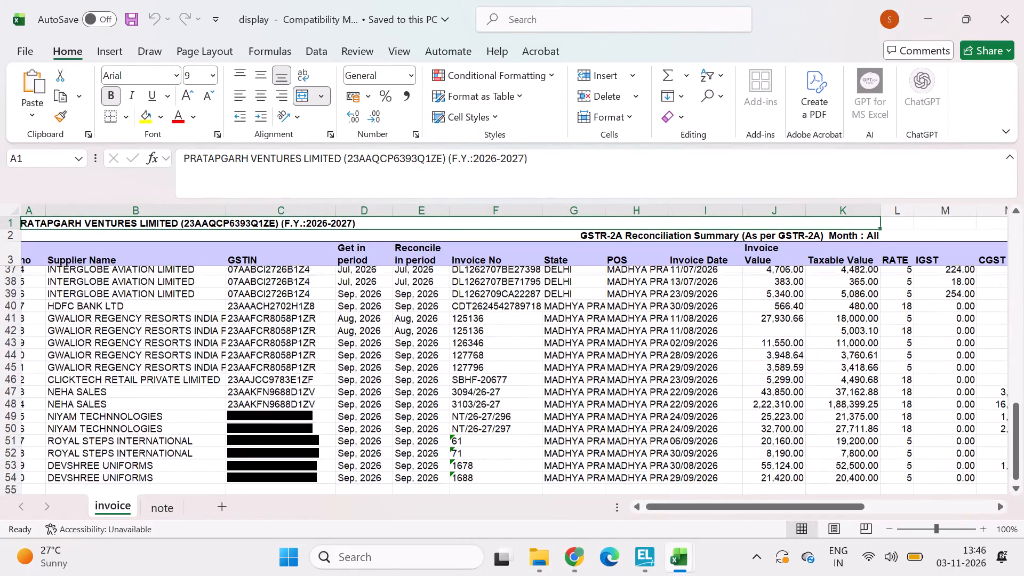
scroll(683, 406, "up", 3)
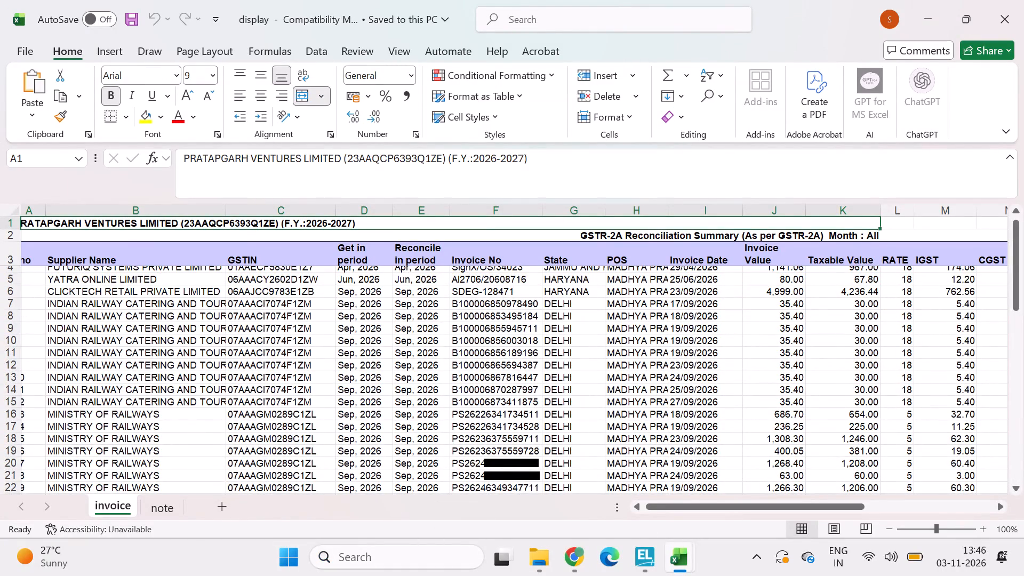
left_click(17, 210)
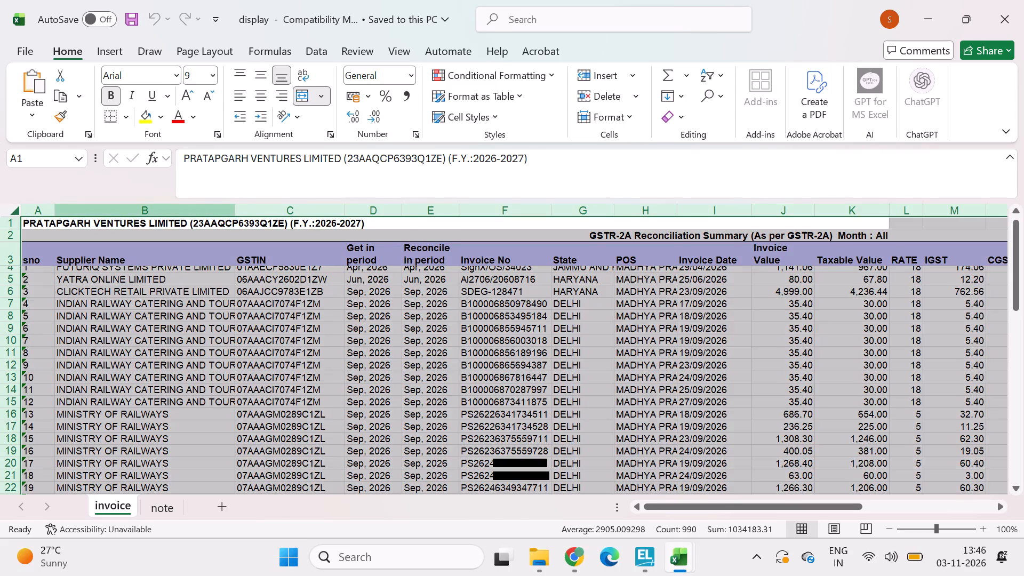
left_click(751, 269)
scroll(602, 309, "right", 1)
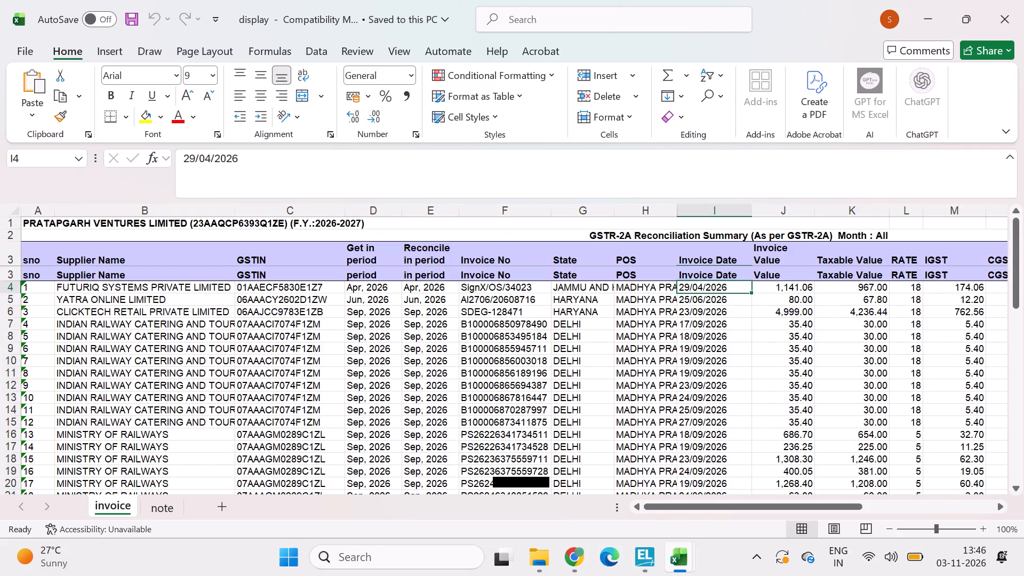
scroll(602, 309, "right", 1)
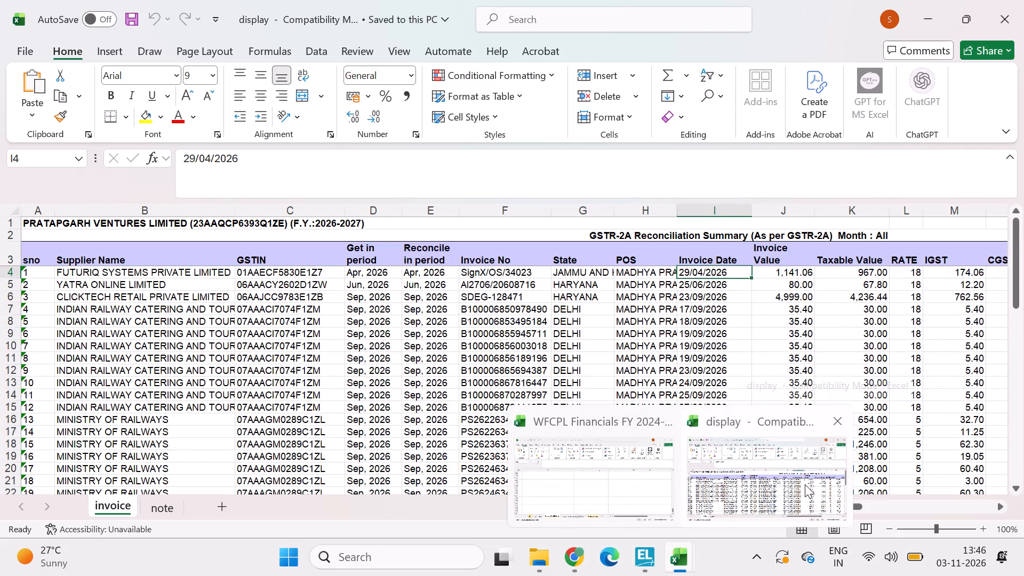
left_click(805, 484)
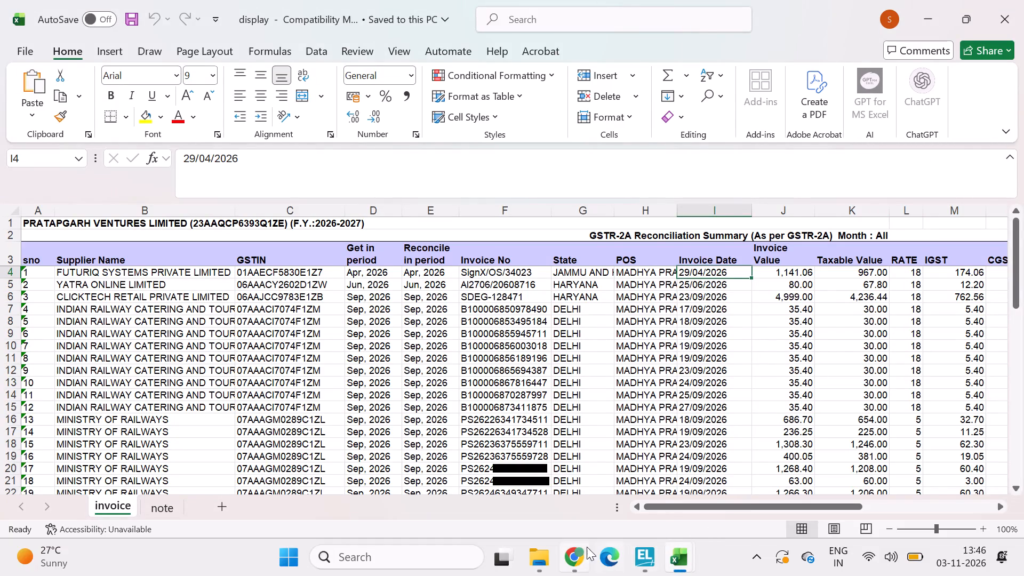
Search the computer for tally, open the Tally Auto Entry bank workbook and dismiss its Create Voucher Series form.
left_click(371, 564)
type("tally")
key("space")
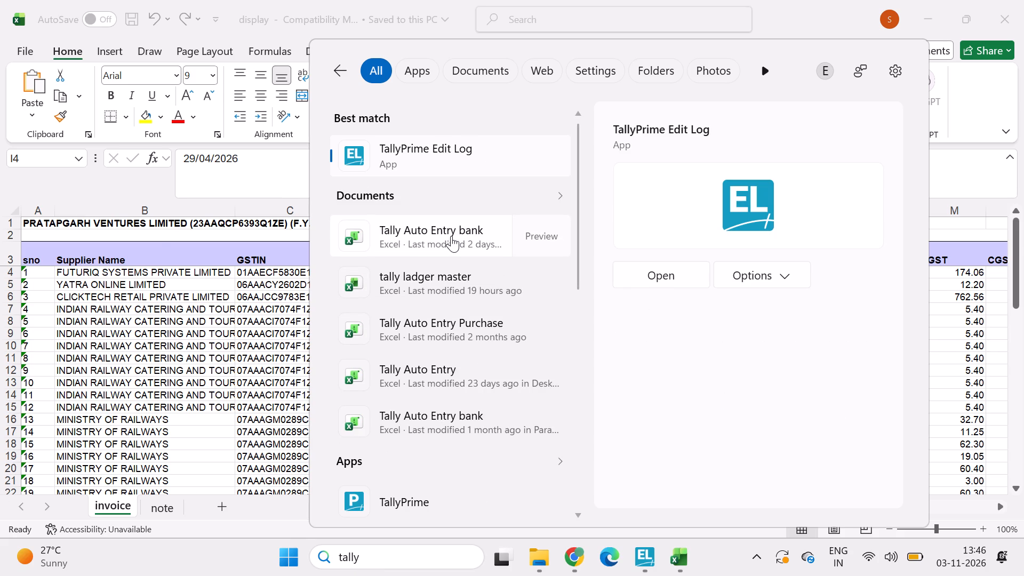
double_click(483, 231)
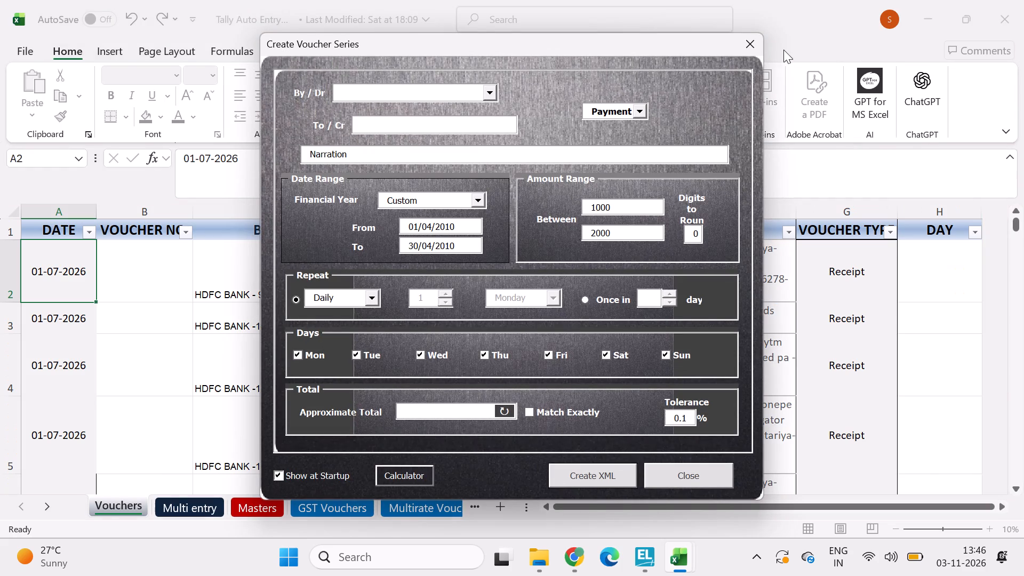
left_click(743, 37)
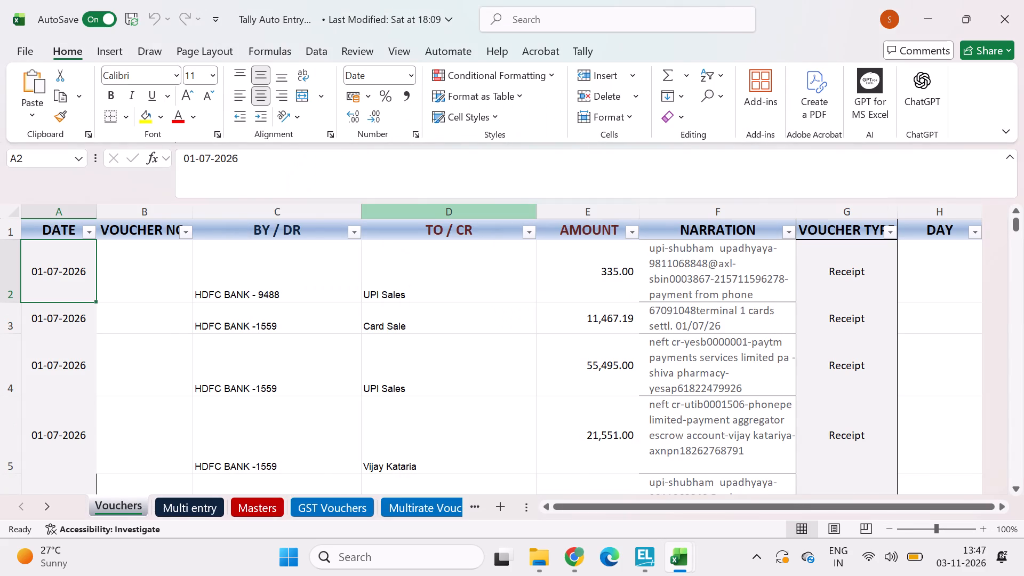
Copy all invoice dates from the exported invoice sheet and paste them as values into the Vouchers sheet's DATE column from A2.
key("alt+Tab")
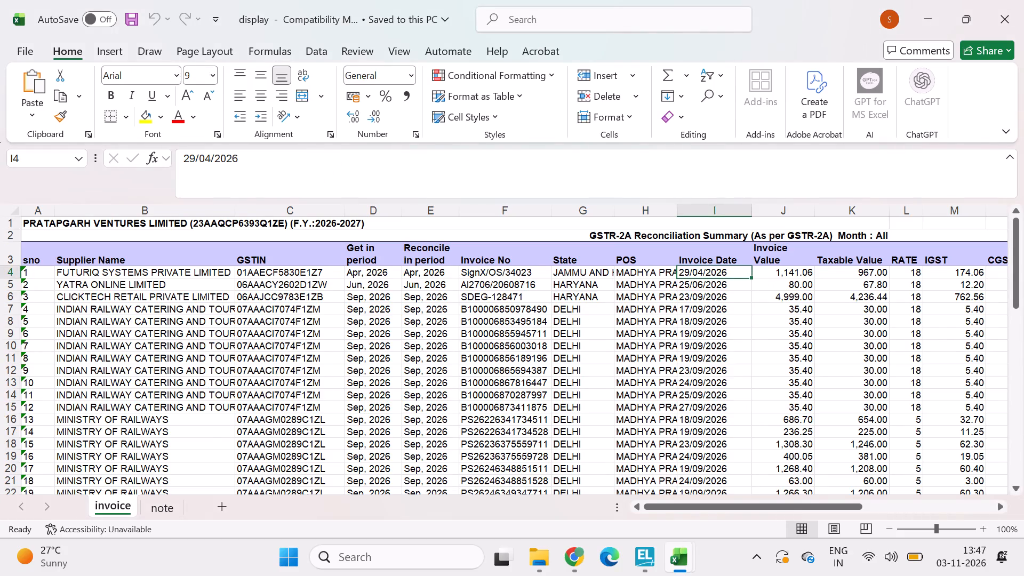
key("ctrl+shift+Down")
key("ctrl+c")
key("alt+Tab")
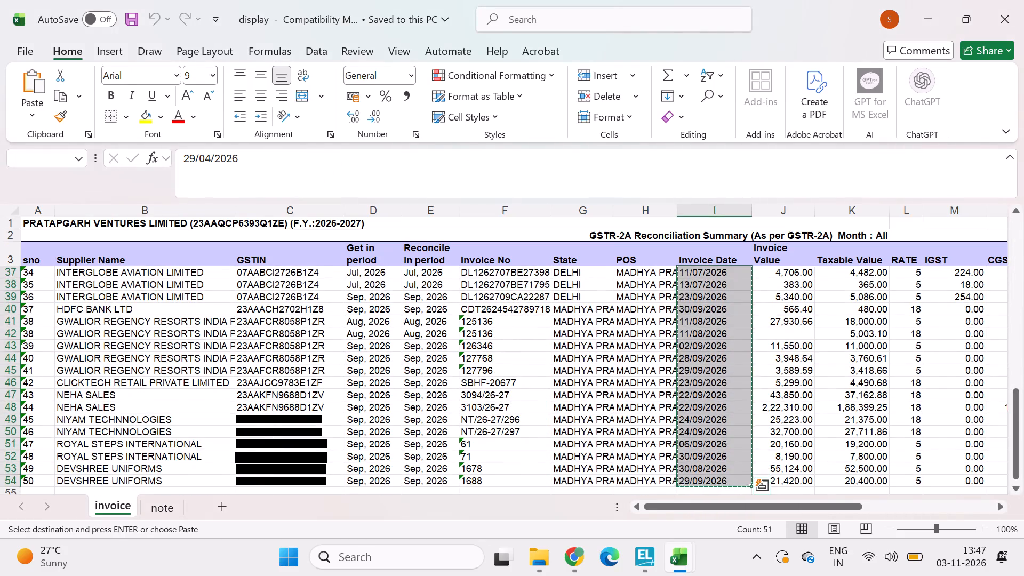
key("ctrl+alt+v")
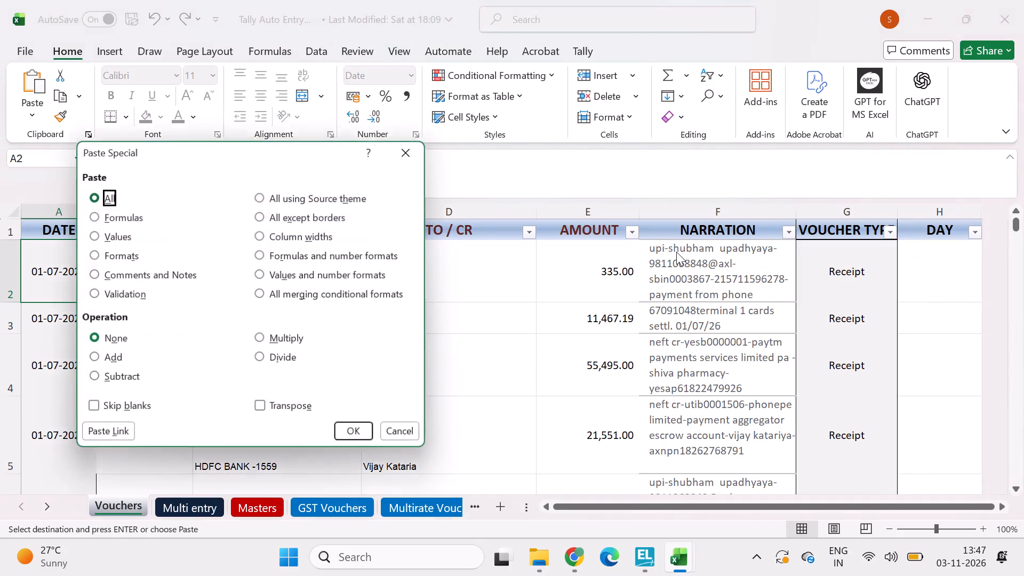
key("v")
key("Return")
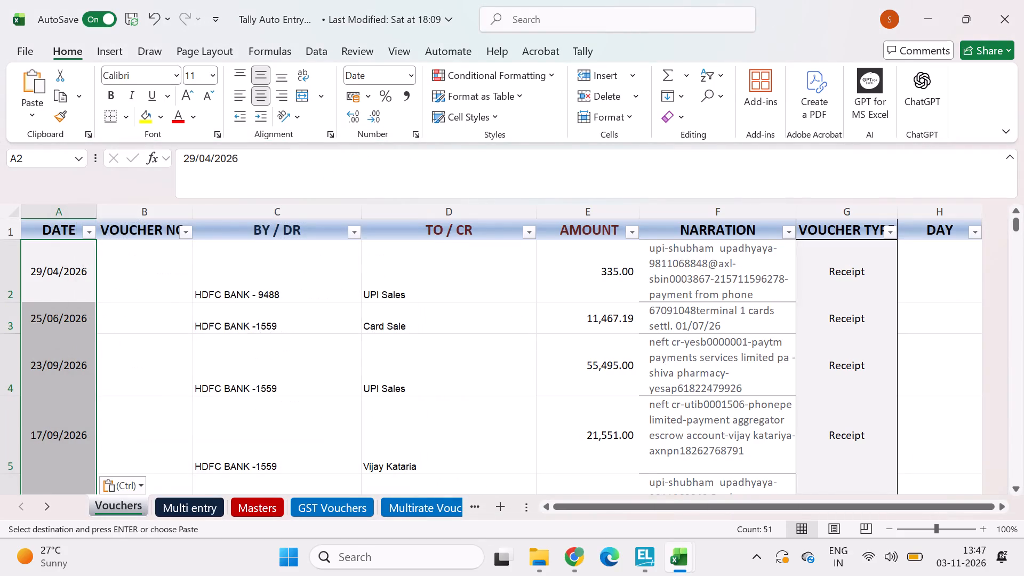
Clear the old bank entries below the pasted dates in the Vouchers sheet, from row 53 through the last filled row.
scroll(65, 402, "down", 11)
scroll(65, 402, "up", 1)
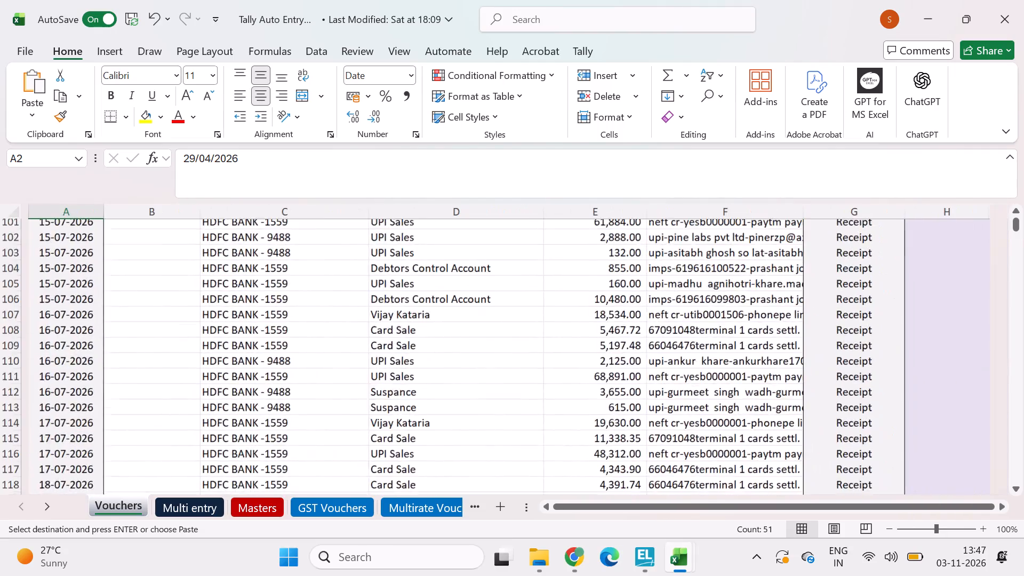
scroll(65, 402, "up", 1)
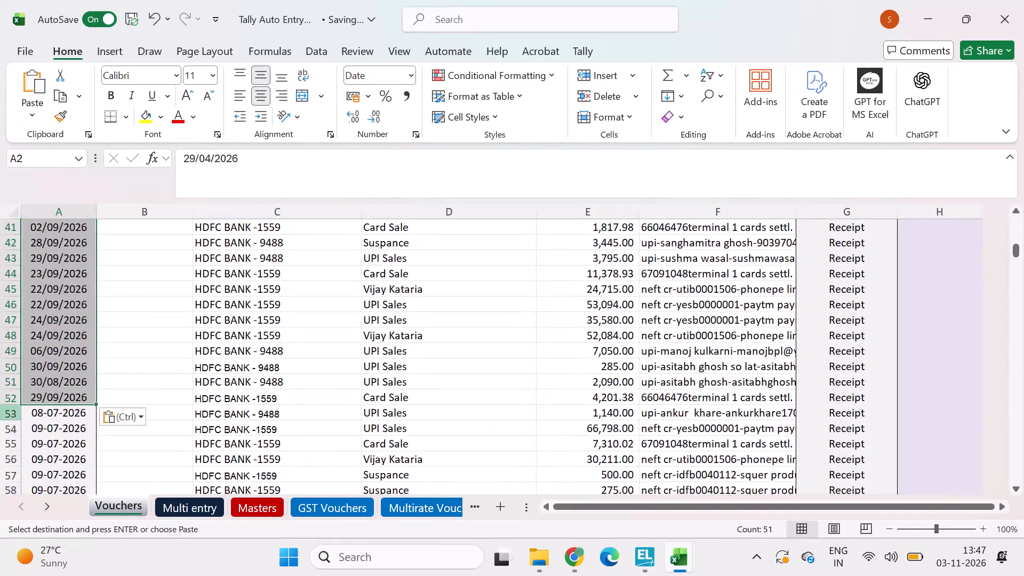
left_click(6, 416)
key("ctrl+shift+Down")
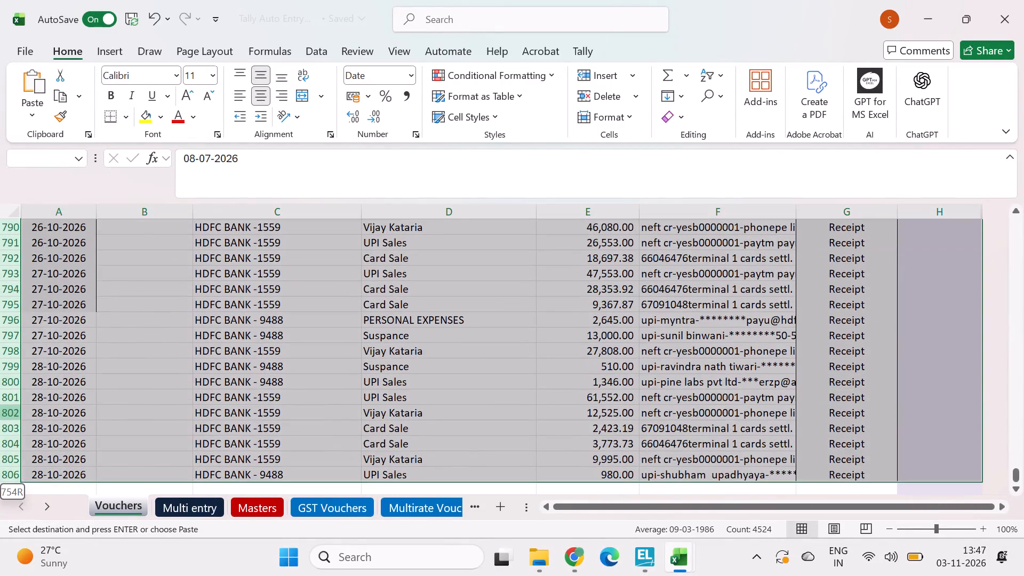
key("Delete")
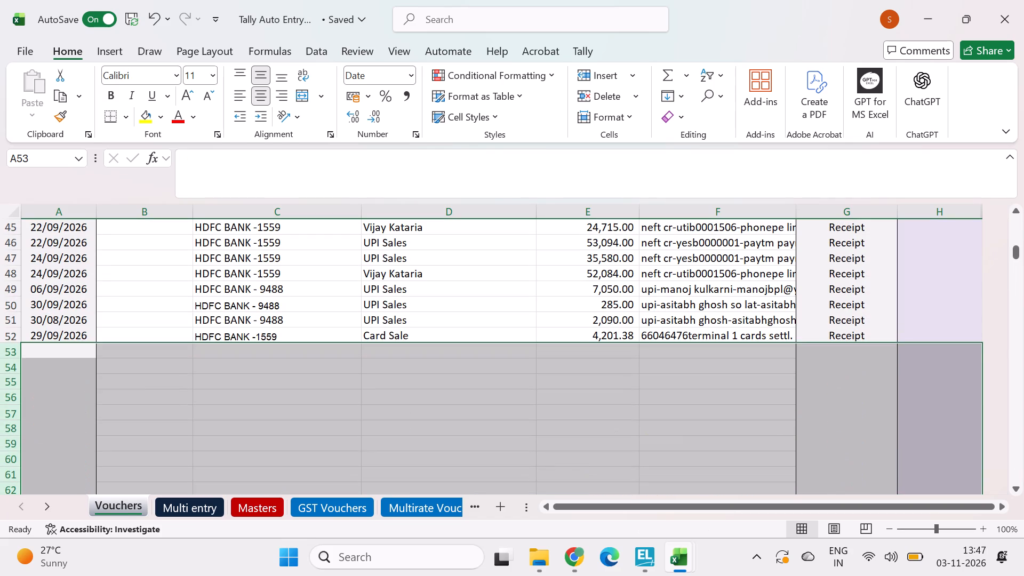
Clear the remaining entries in rows 2 to 52 of the Vouchers sheet, from DATE through VOUCHER TYPE.
left_click(249, 340)
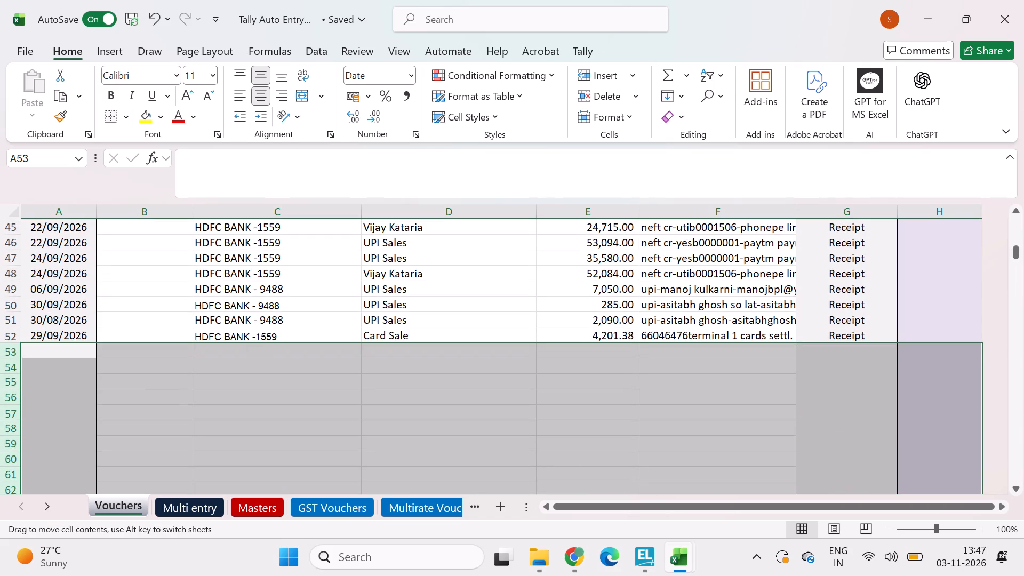
left_click(263, 336)
key("ctrl+Up")
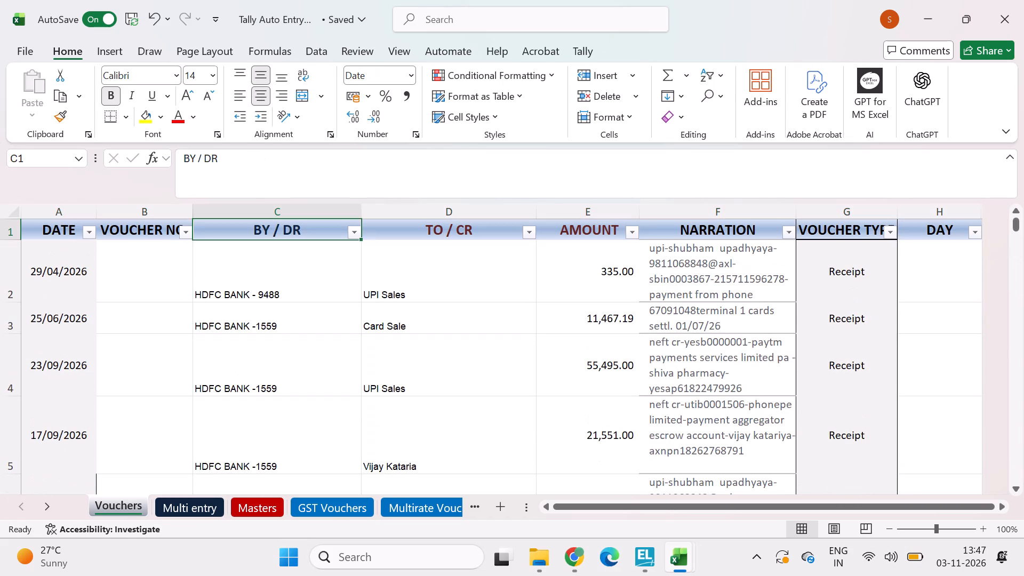
left_click(68, 282)
key("ctrl+shift+Down")
key("ctrl+shift+Right")
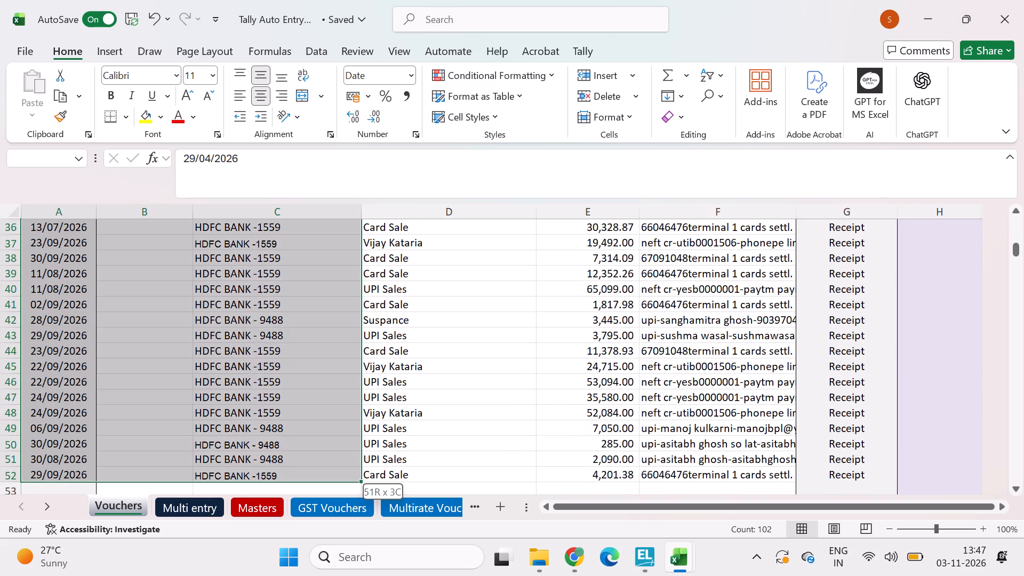
key("ctrl+shift+Right")
key("Delete")
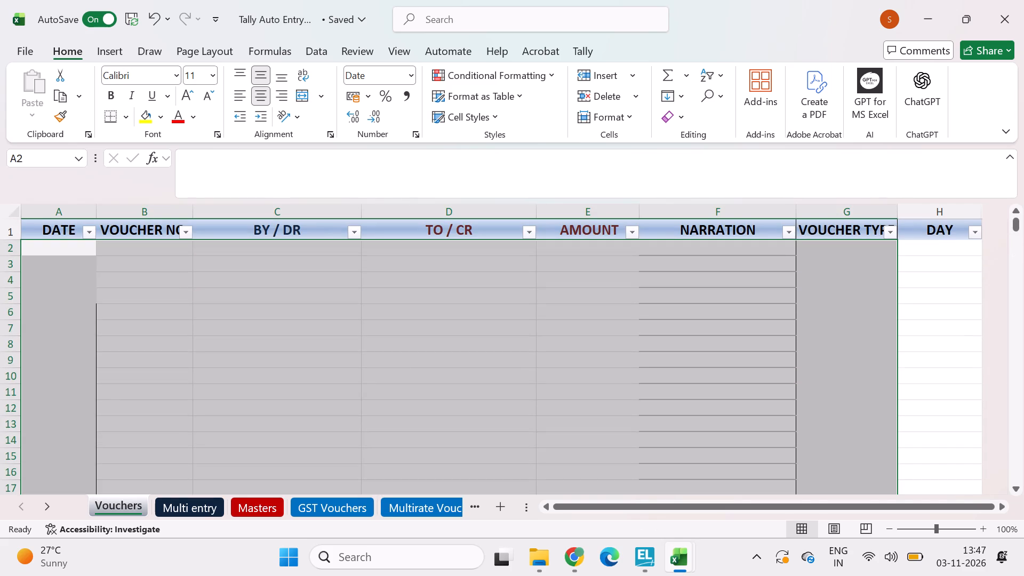
Copy the exported invoice dates and paste them as values into the Multi entry sheet's Bill No. DATE column from A2.
left_click(201, 509)
left_click(69, 272)
key("alt+Tab")
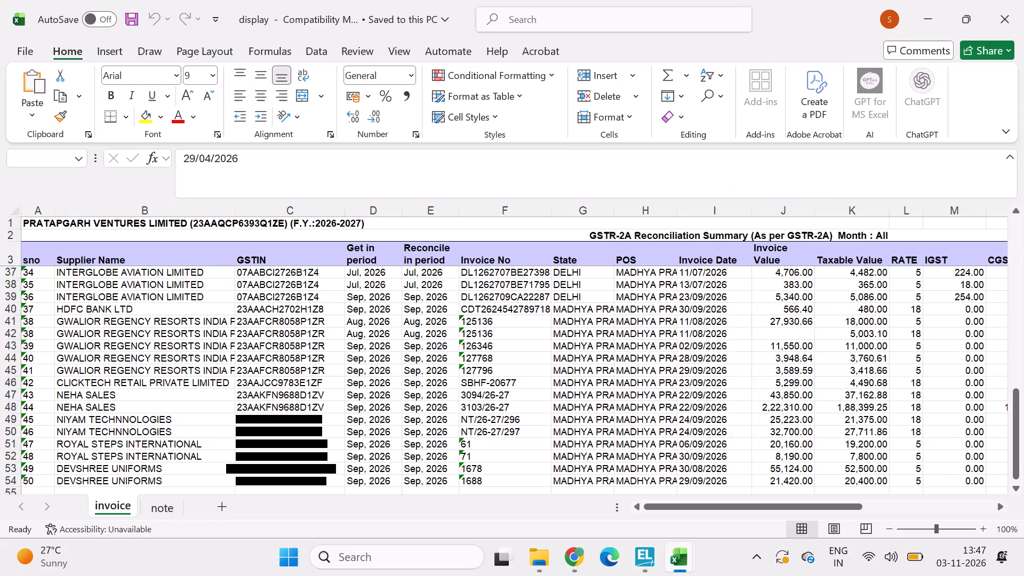
key("ctrl+c")
key("alt+Tab")
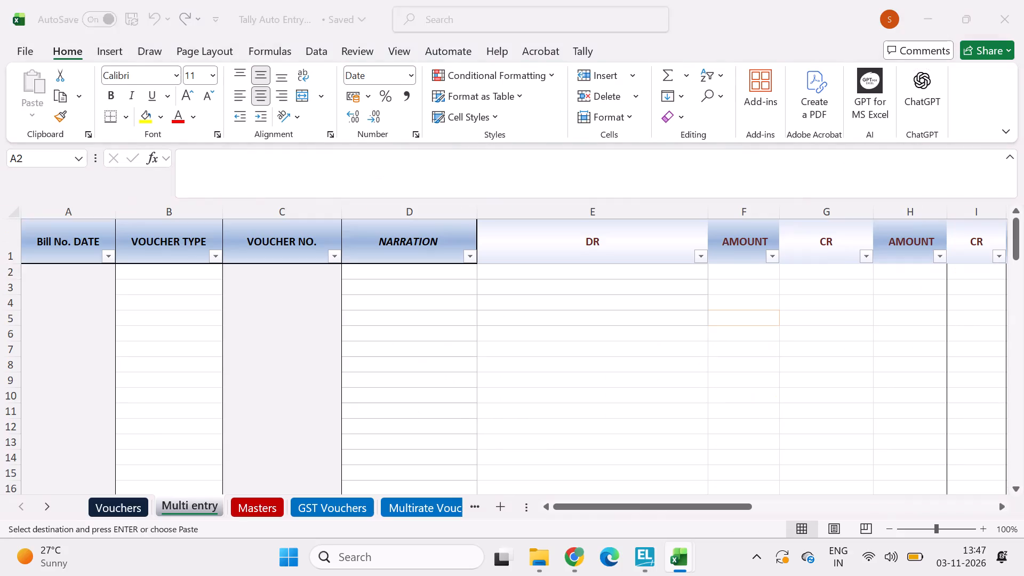
key("ctrl+alt+v")
key("v")
key("Return")
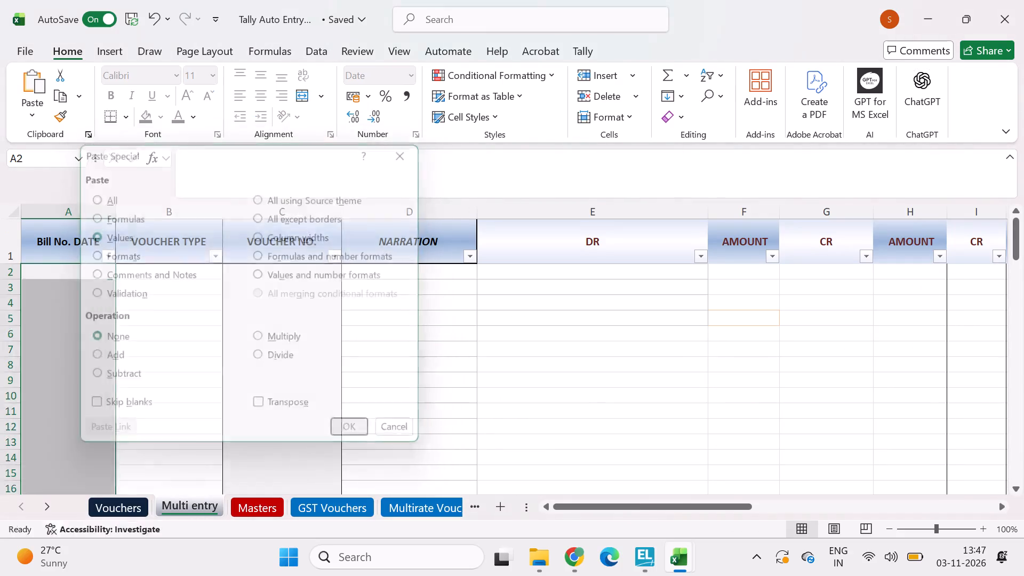
Compare the Multi entry sheet's voucher columns with the exported invoice sheet's value and tax columns to plan the data transfer.
key("Right")
key("alt+Tab")
key("Right")
key("Right")
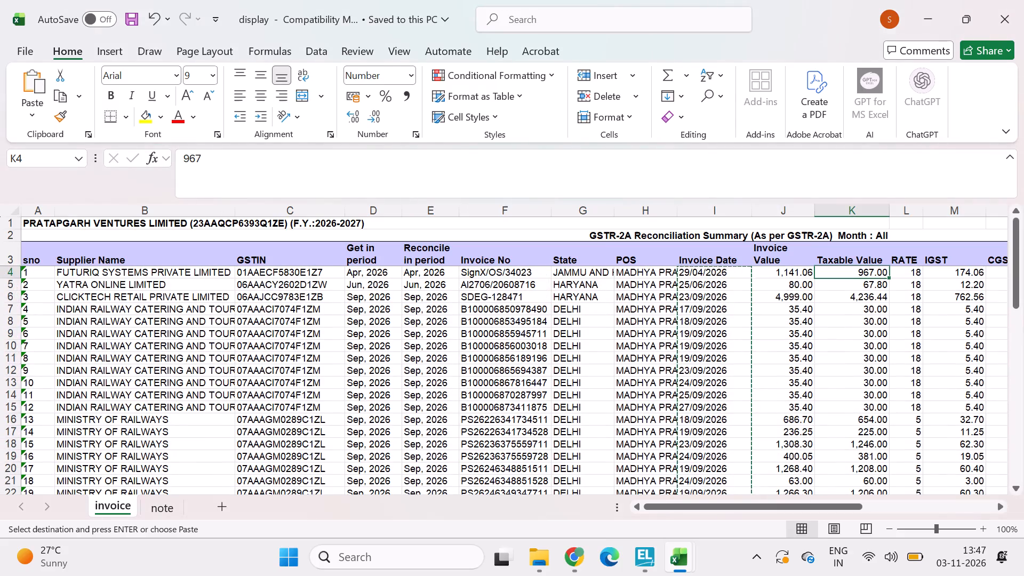
key("alt+Tab")
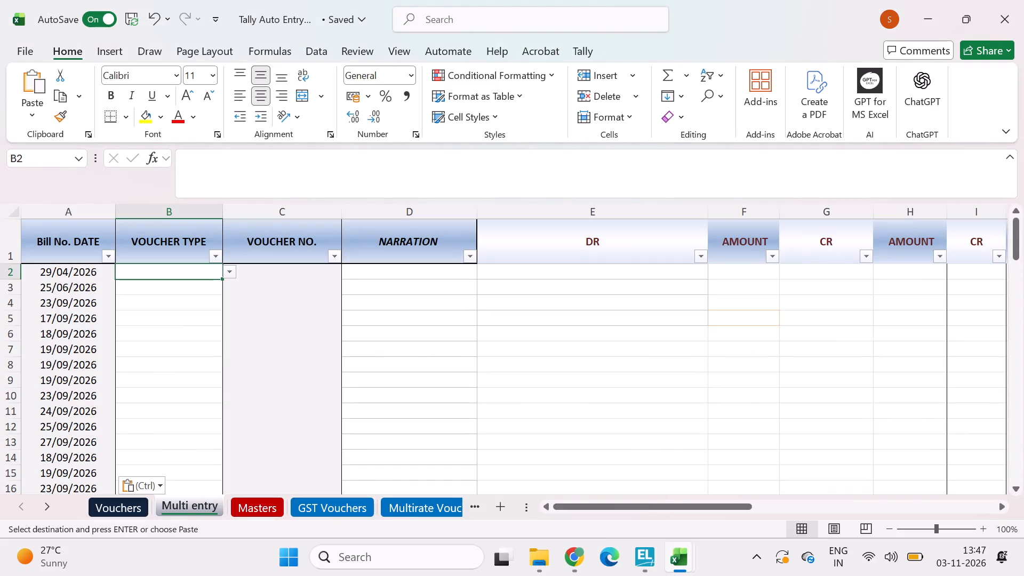
key("Right")
key("Right")
key("Left")
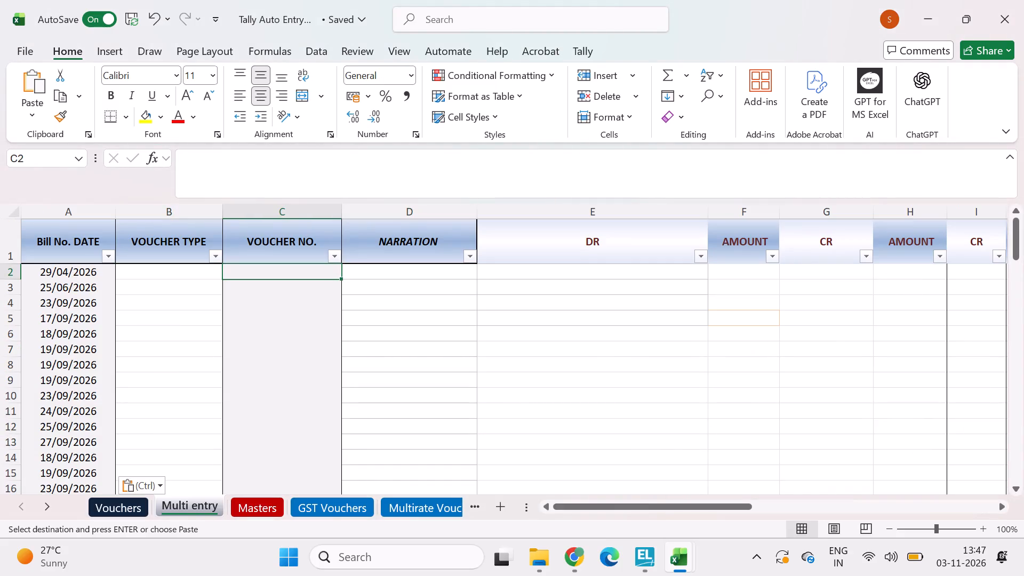
key("Right")
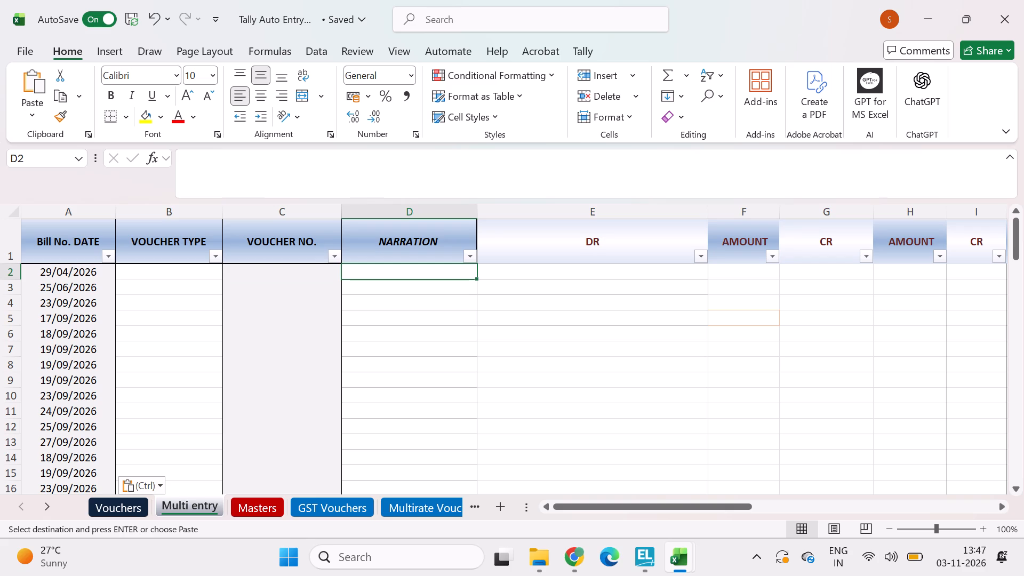
key("alt+Tab")
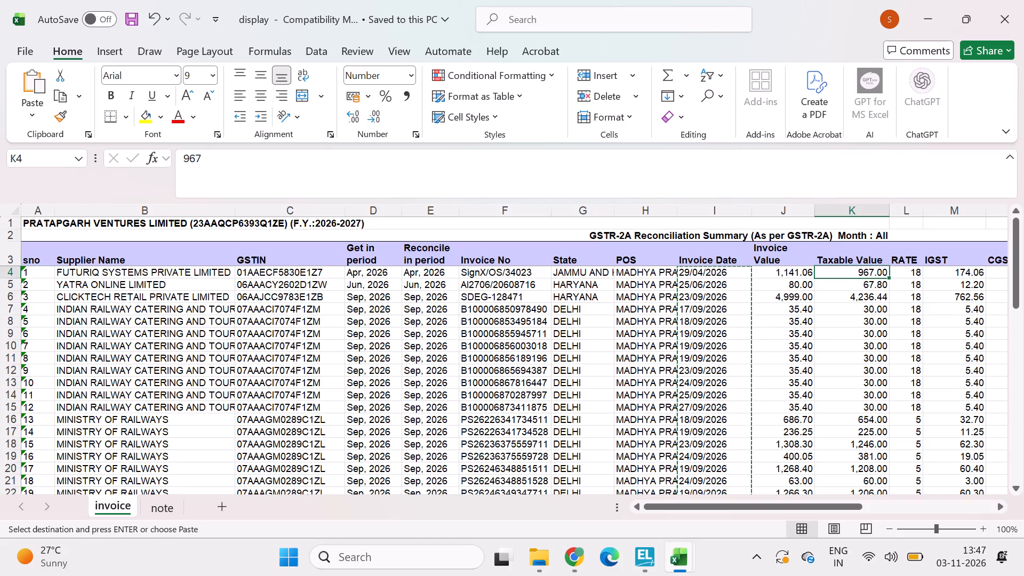
scroll(483, 370, "left", 6)
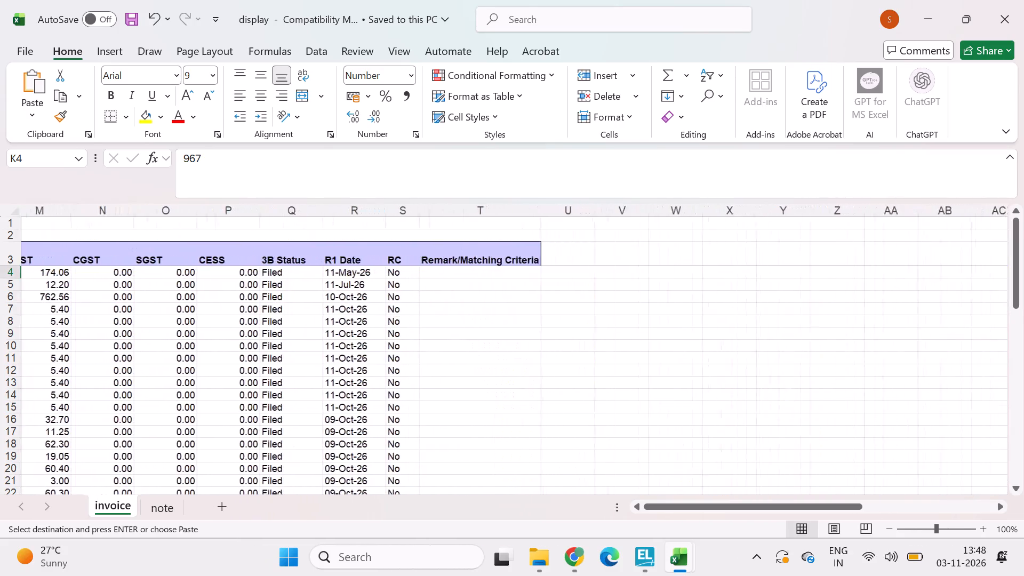
scroll(483, 370, "right", 6)
scroll(483, 370, "left", 3)
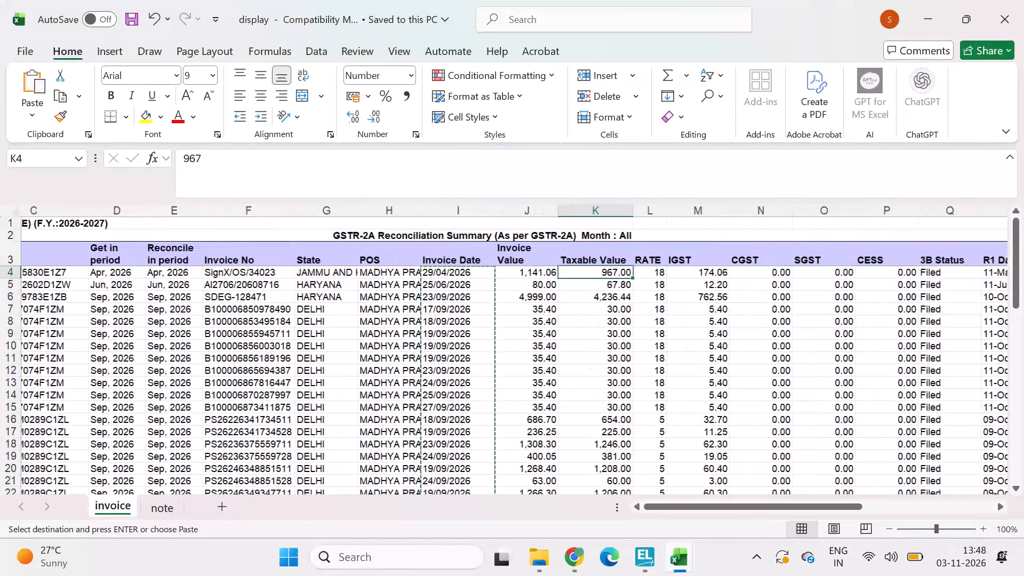
scroll(483, 370, "up", 1)
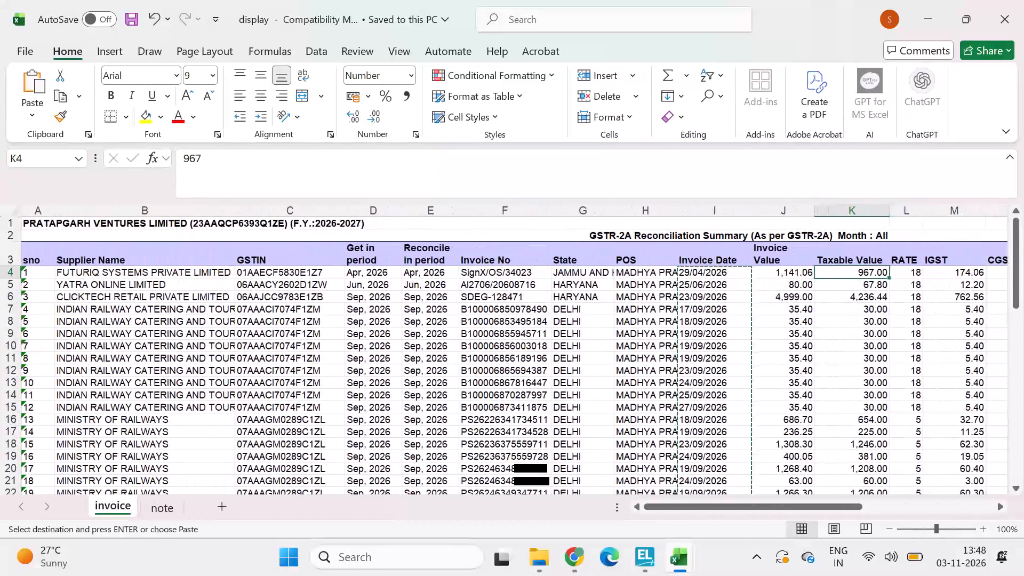
key("alt+Tab")
key("alt+Tab")
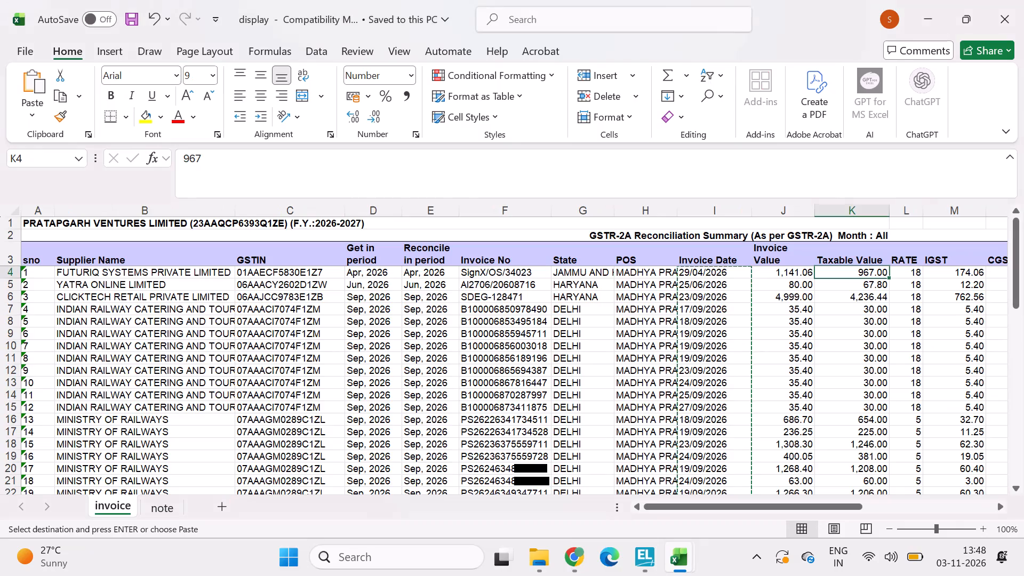
key("alt+Tab")
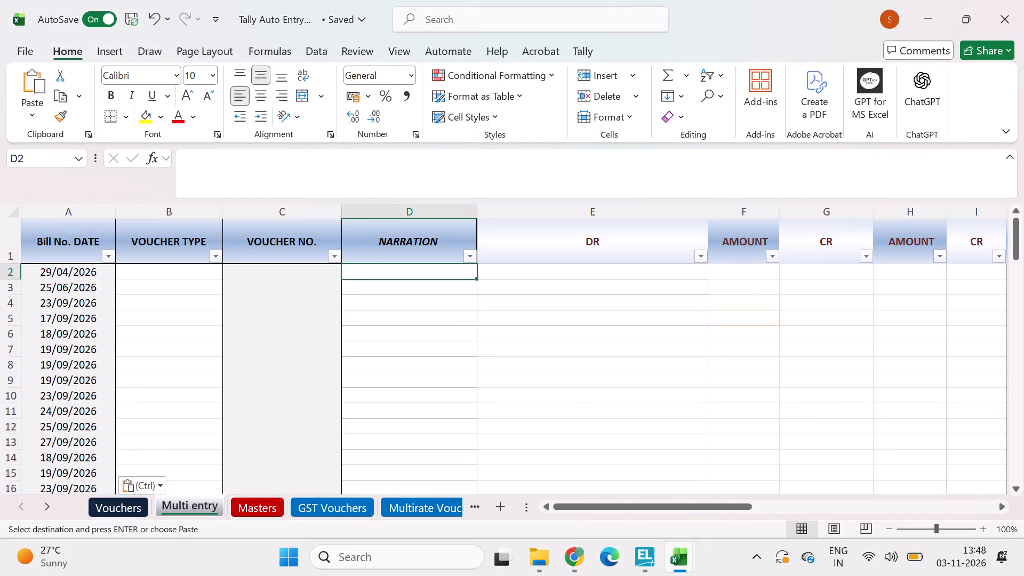
key("alt+Tab")
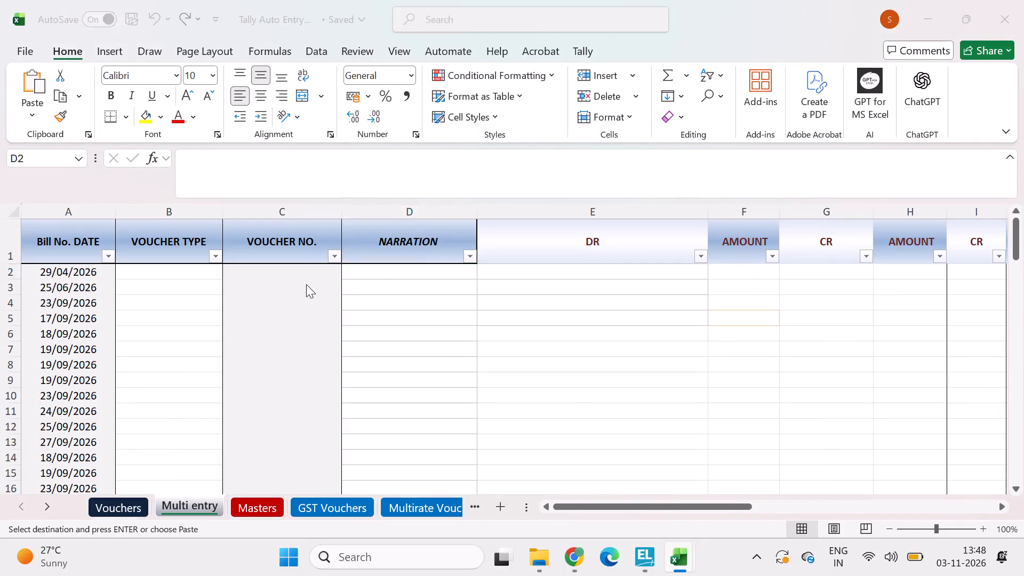
key("alt+Tab")
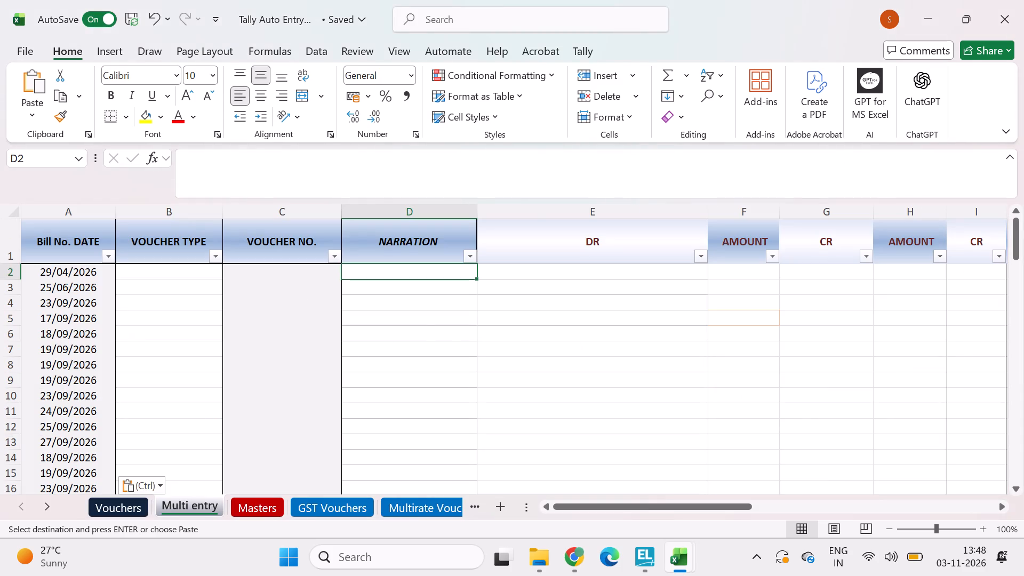
key("alt+Tab")
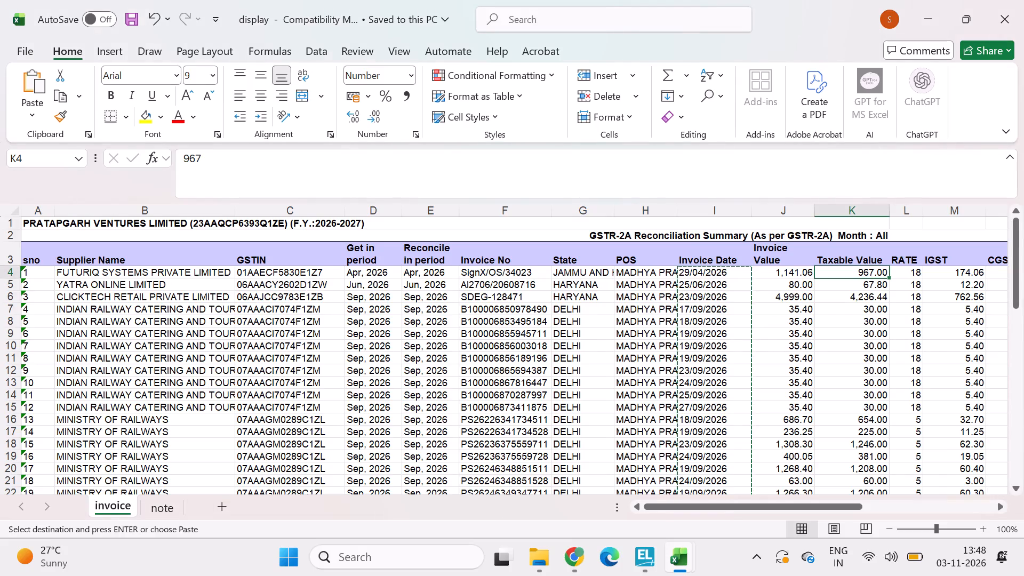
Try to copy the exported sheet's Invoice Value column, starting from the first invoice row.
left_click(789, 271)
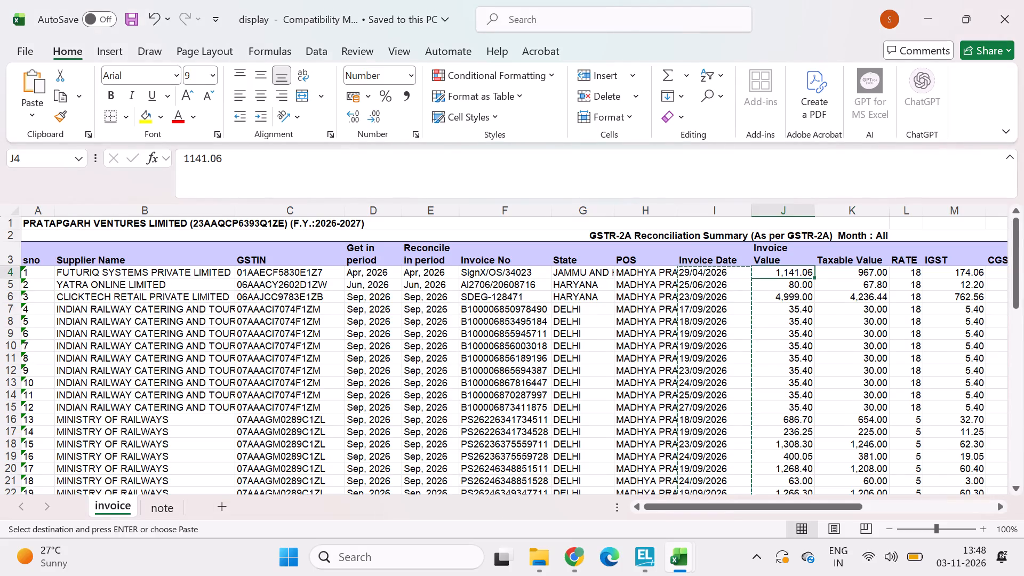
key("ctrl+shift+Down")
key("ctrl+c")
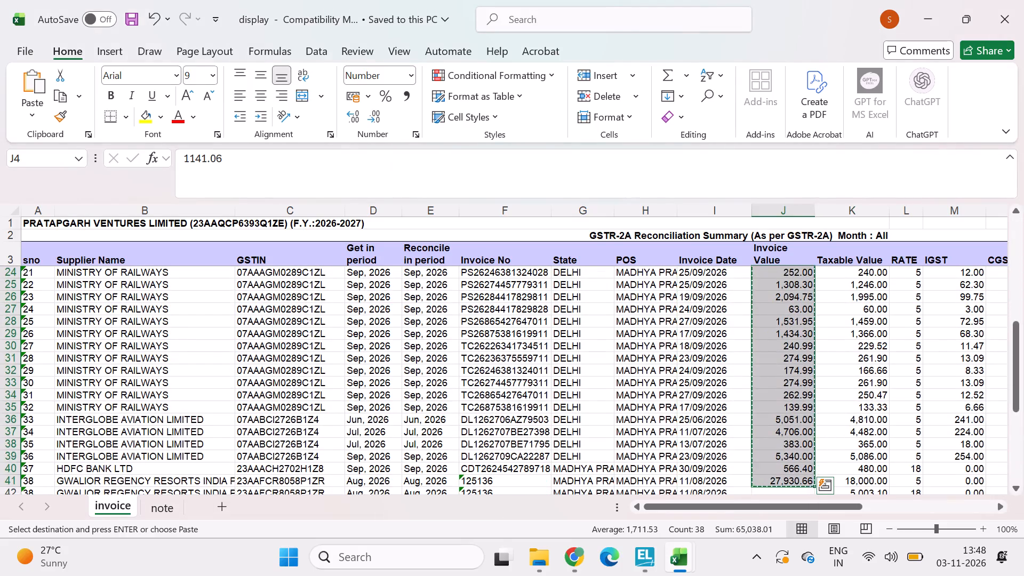
Fill the blank Invoice Value in J42 of the exported sheet with a SUM formula adding K42, N42 and O42.
scroll(789, 271, "down", 3)
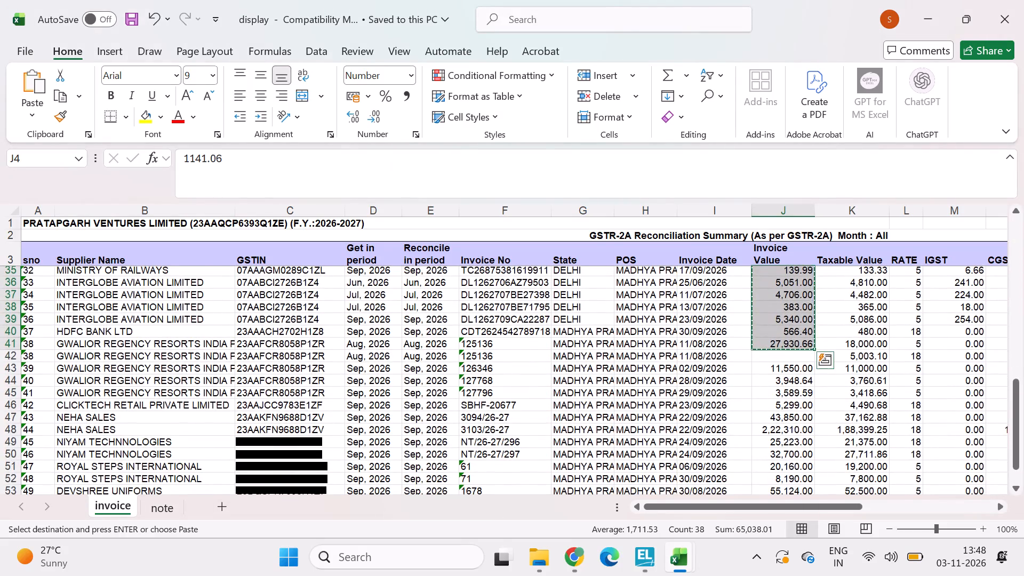
left_click(792, 358)
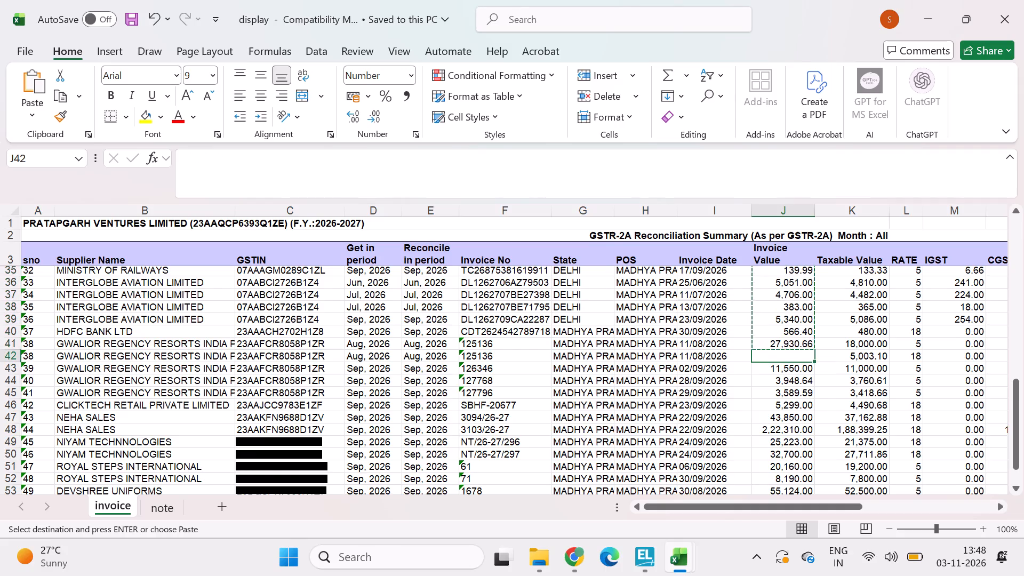
type("=sum(")
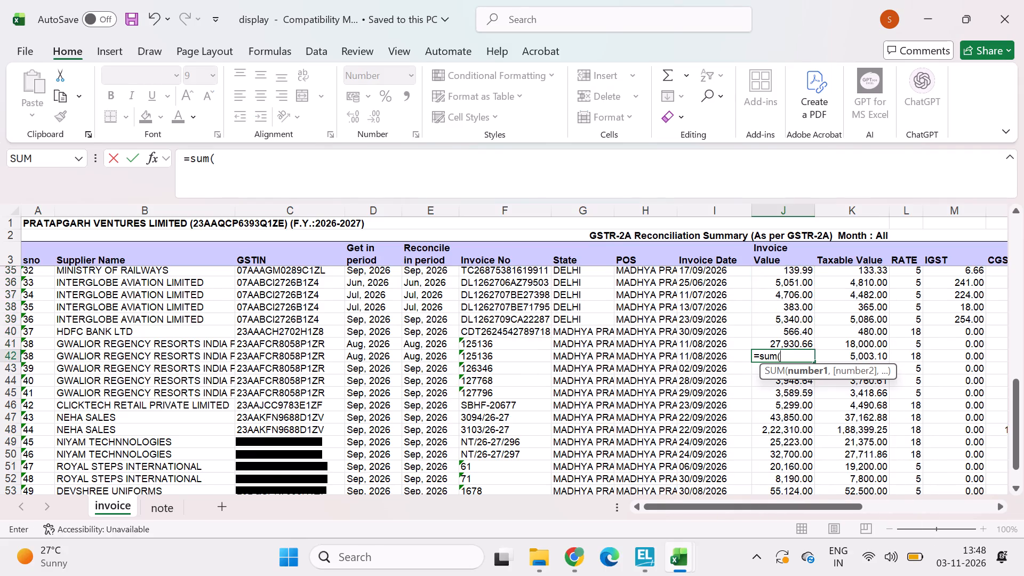
scroll(948, 351, "left", 1)
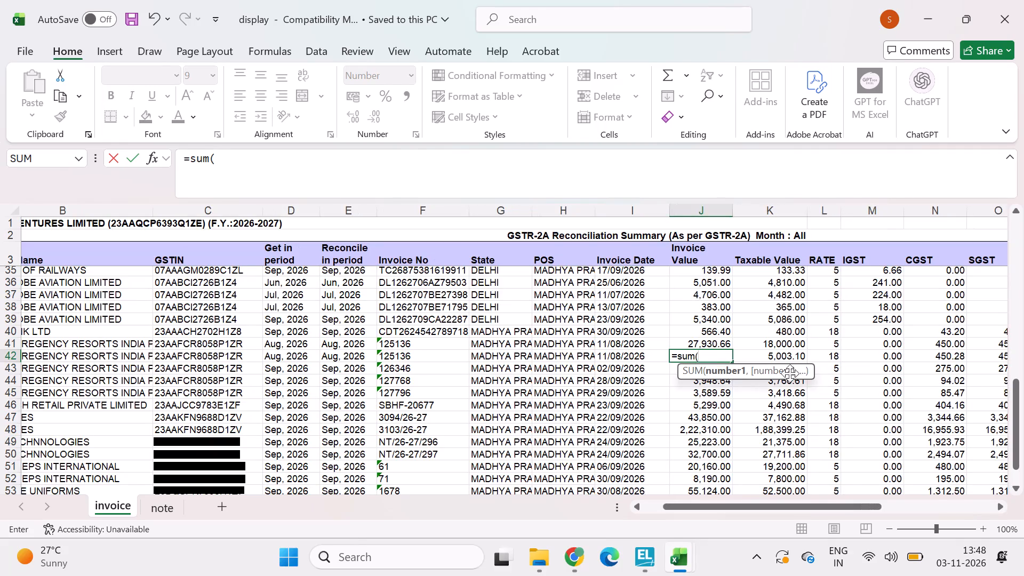
left_click(780, 358)
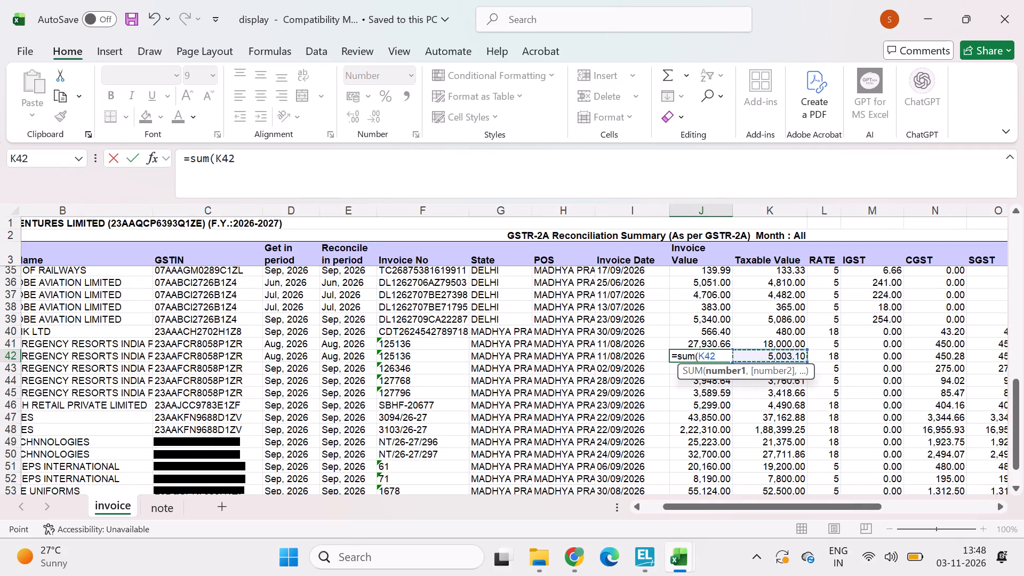
key("shift+plus")
key("Right")
key("Right")
key("Right")
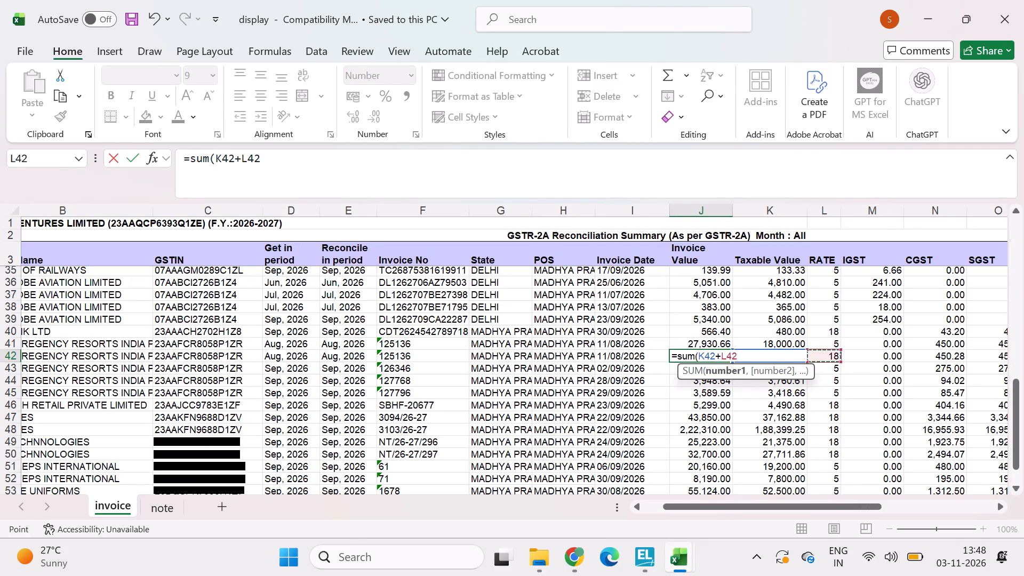
key("Right")
key("Right")
key("Left")
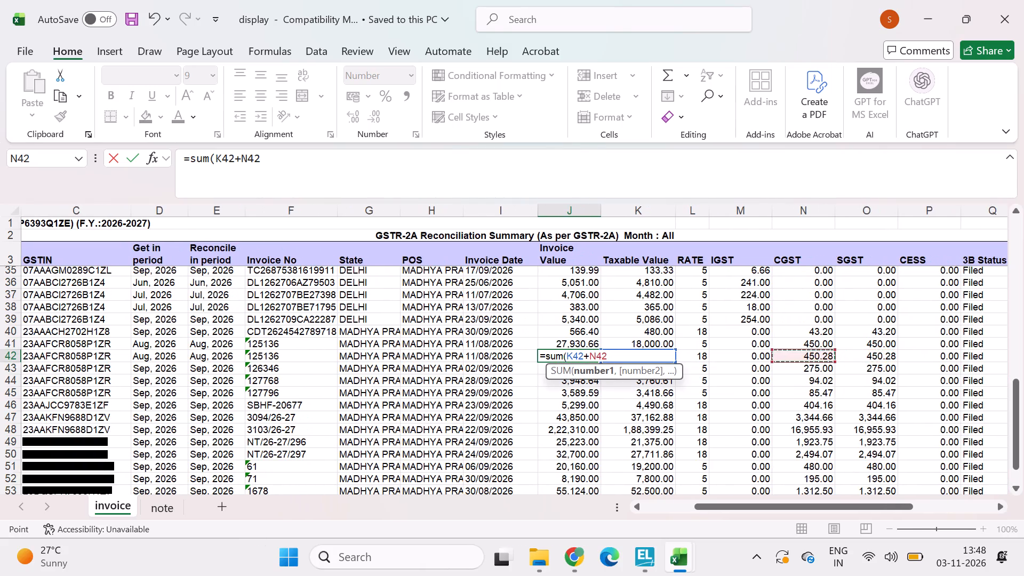
key("shift+plus")
key("Right")
key("Right")
key("Right")
key("Right")
key("Right")
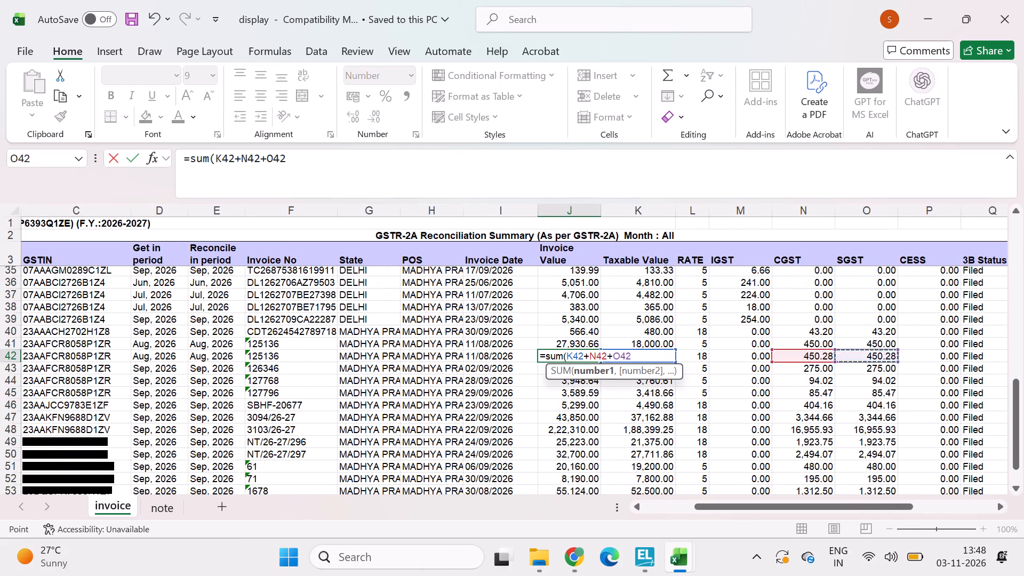
key("Right")
key("Left")
key("Return")
Examine the exported sheet's columns along row 43, from Invoice Value across the tax and filing columns to RC.
key("Right")
key("Left")
key("Left")
key("Left")
key("Left")
key("Left")
key("Left")
key("Left")
key("Left")
key("Left")
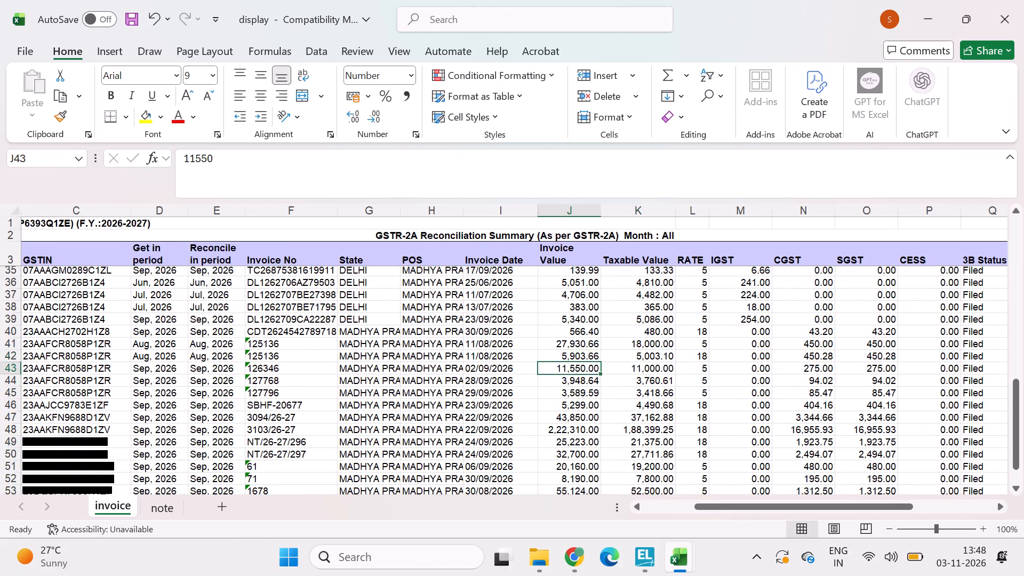
key("Right")
key("Right")
key("Right")
key("Right")
key("Right")
key("Right")
key("Right")
key("Right")
key("Right")
key("Right")
key("Right")
key("Right")
key("Right")
key("Right")
key("Right")
key("Right")
key("Right")
key("Right")
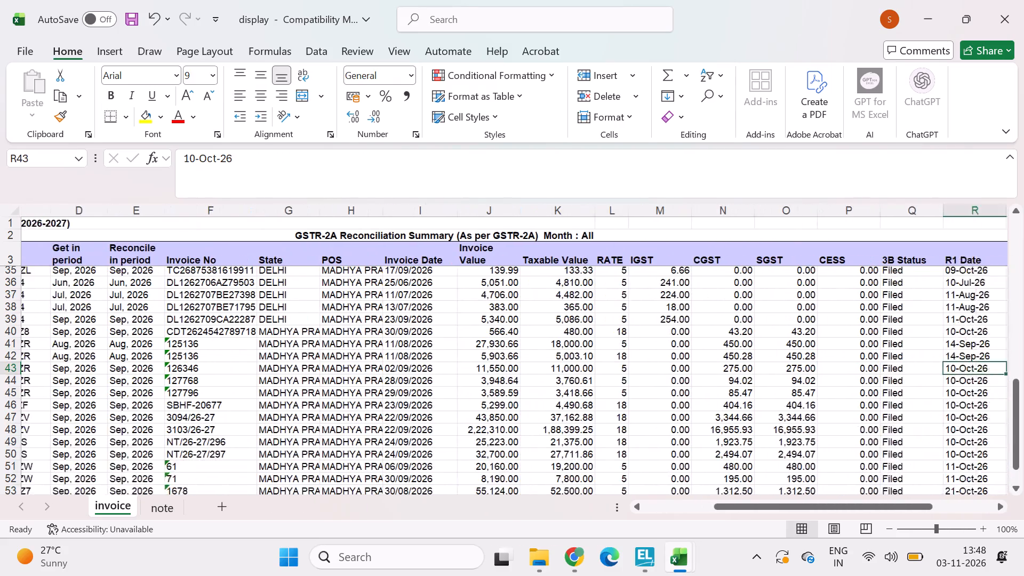
key("Right")
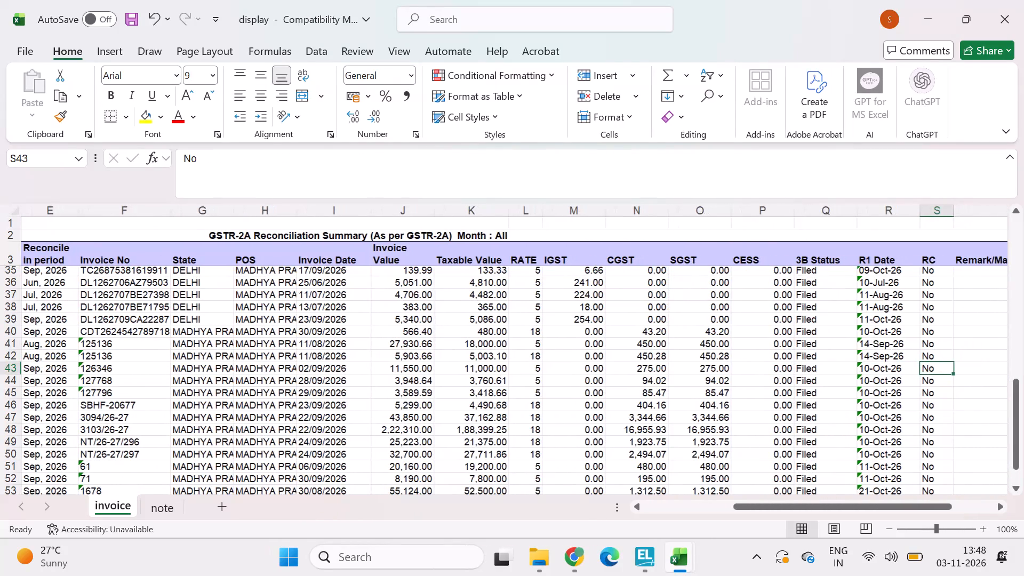
key("Left")
key("Left")
key("Left")
key("Left")
key("Left")
key("Left")
key("Left")
key("Left")
key("Left")
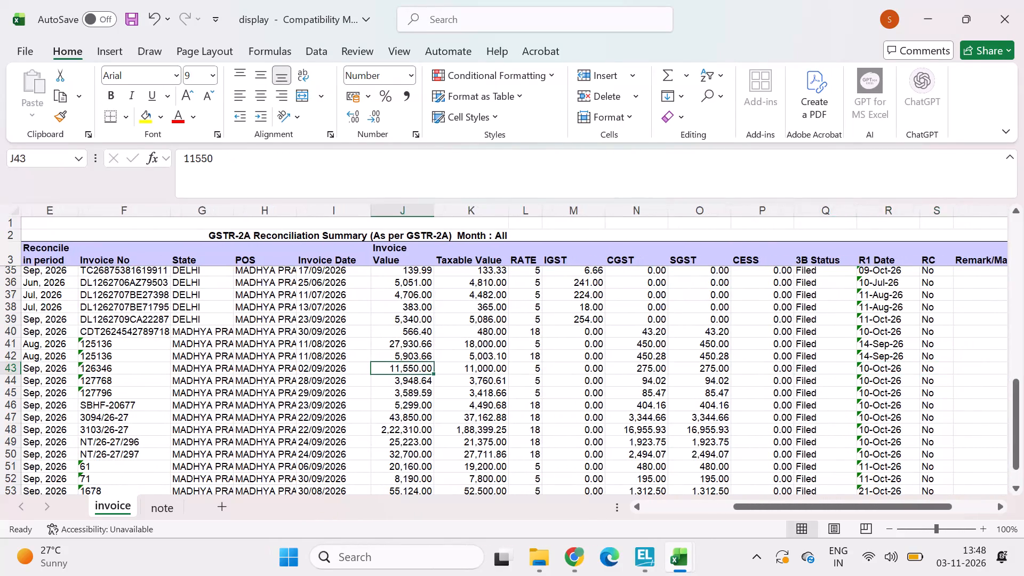
Copy the exported Invoice Value column from J4 down and paste it as values into the Multi entry sheet's AMOUNT column from F2.
left_click(415, 273)
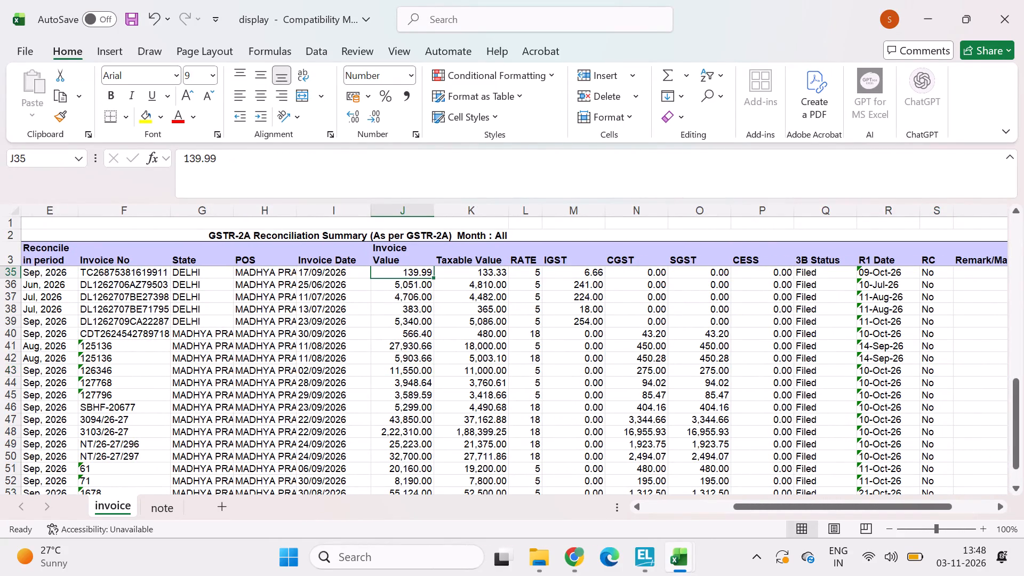
key("ctrl+Up")
key("Down")
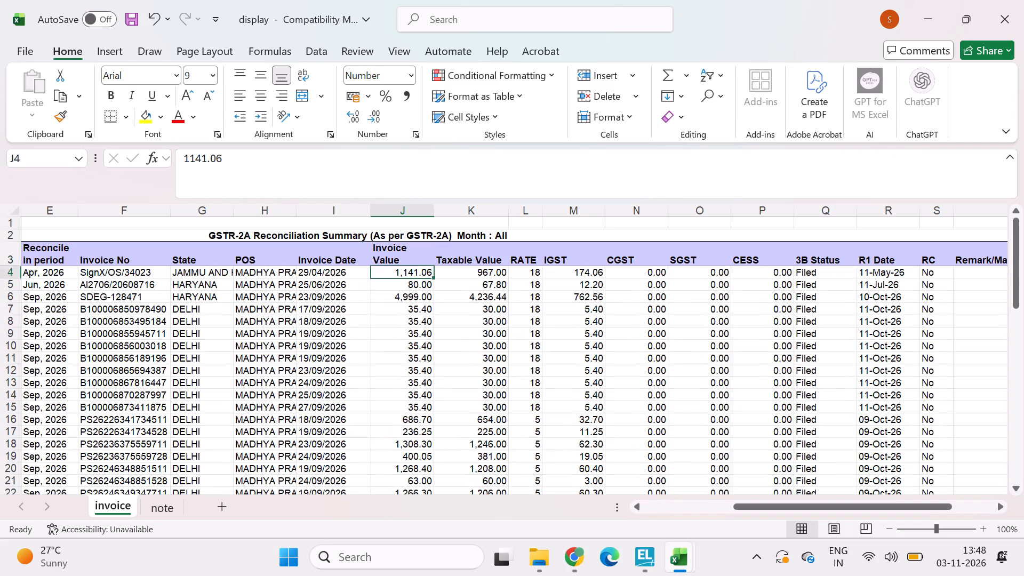
key("Up")
key("Down")
key("Down")
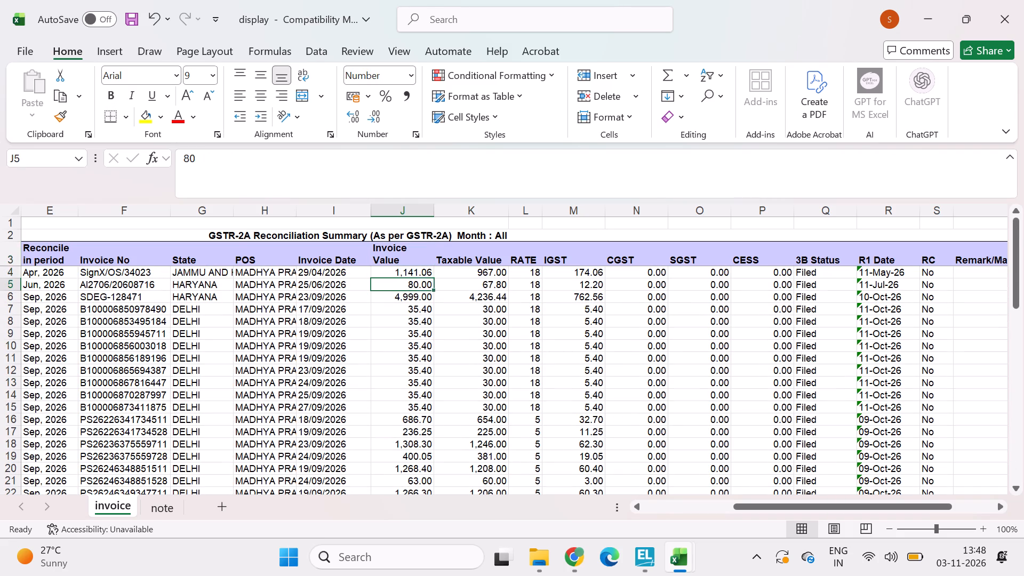
key("Up")
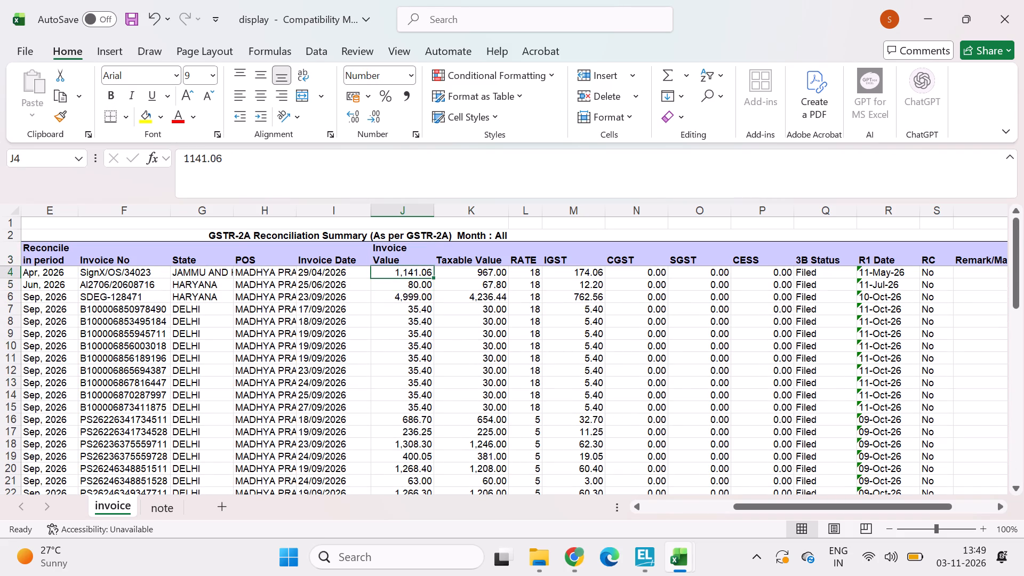
key("ctrl+shift+Down")
key("ctrl+c")
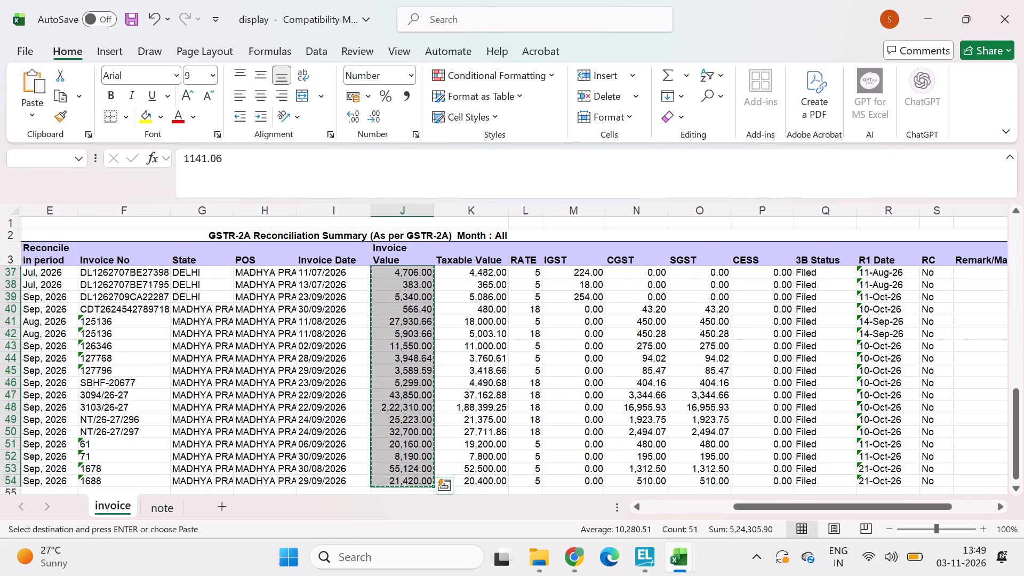
key("alt+Tab")
key("alt+Tab")
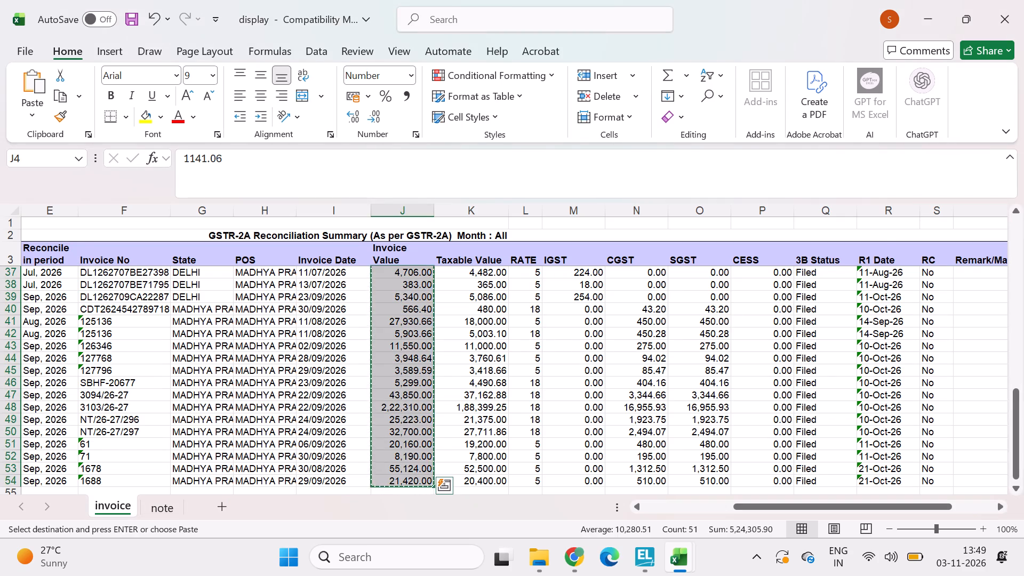
key("alt+Tab")
key("Right")
key("Right")
key("Right")
key("Right")
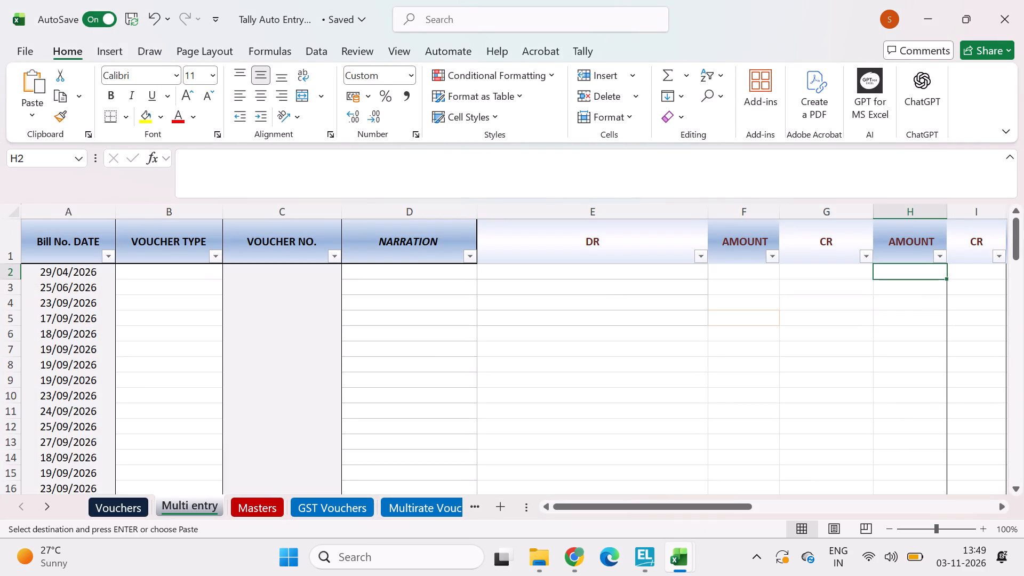
key("Left")
key("Left")
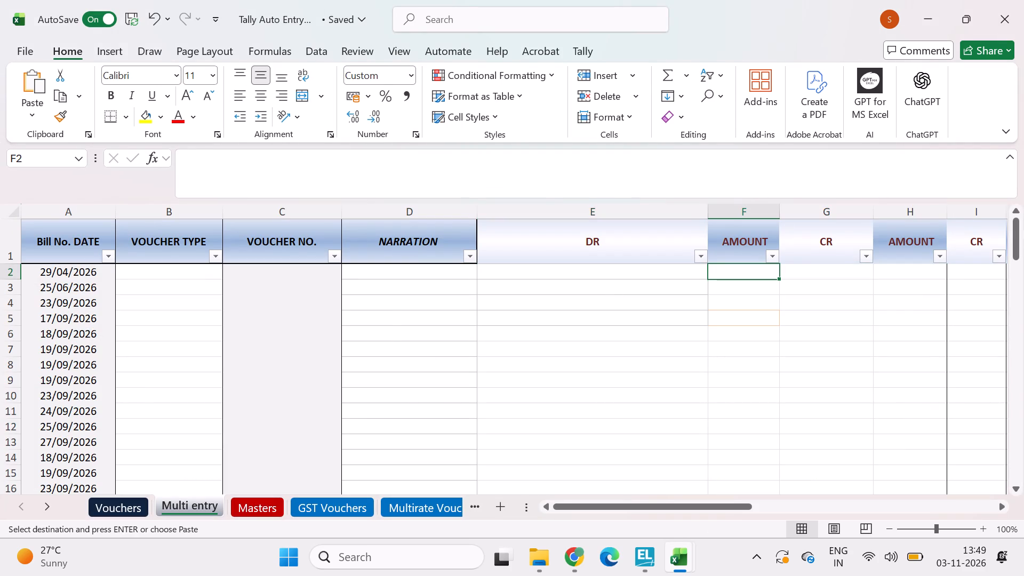
key("ctrl+alt+v")
key("v")
key("Return")
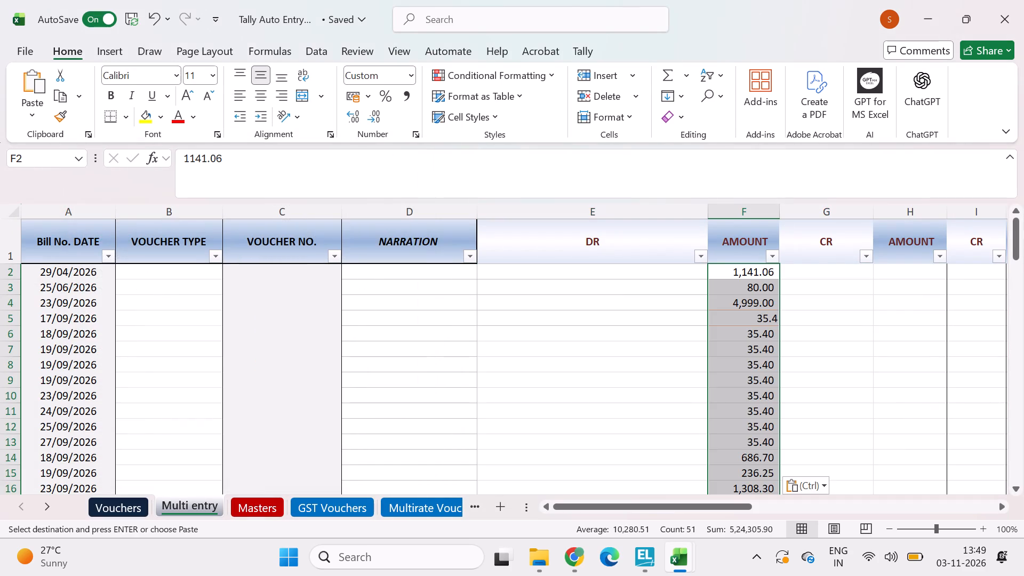
Change the Multi entry sheet's header in E1 to CR.
key("Up")
key("Up")
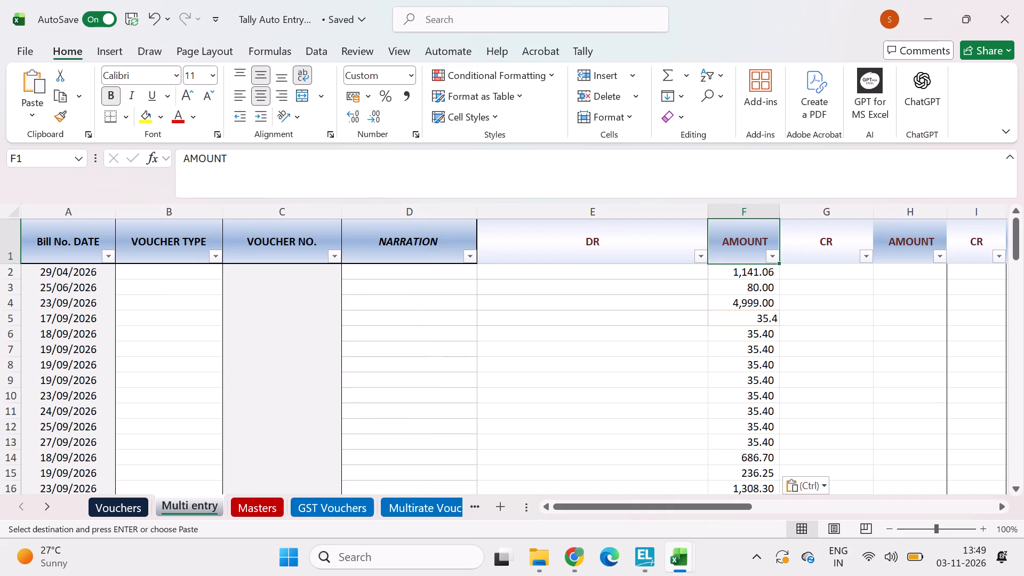
key("Left")
type("CR")
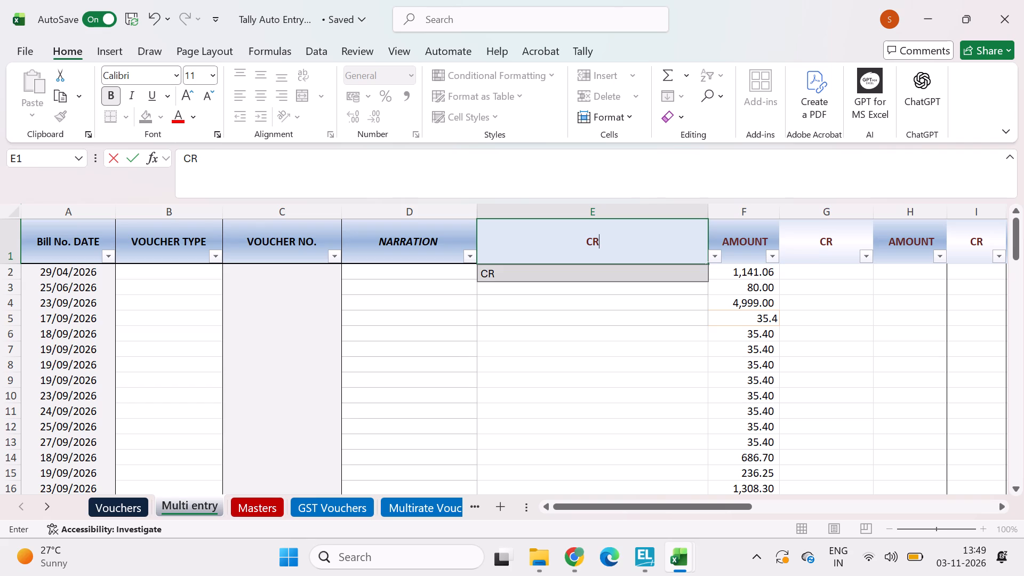
key("Return")
key("Down")
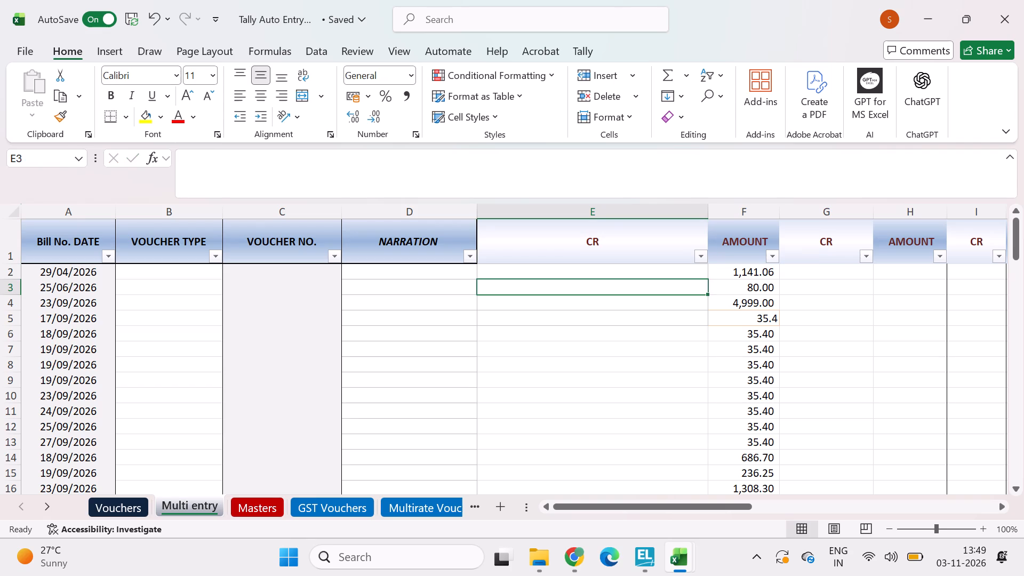
key("Up")
key("Down")
Copy the exported Invoice No column from F4 down and paste it as values into the Multi entry sheet's VOUCHER NO. column from C2.
key("Left")
key("Left")
key("Left")
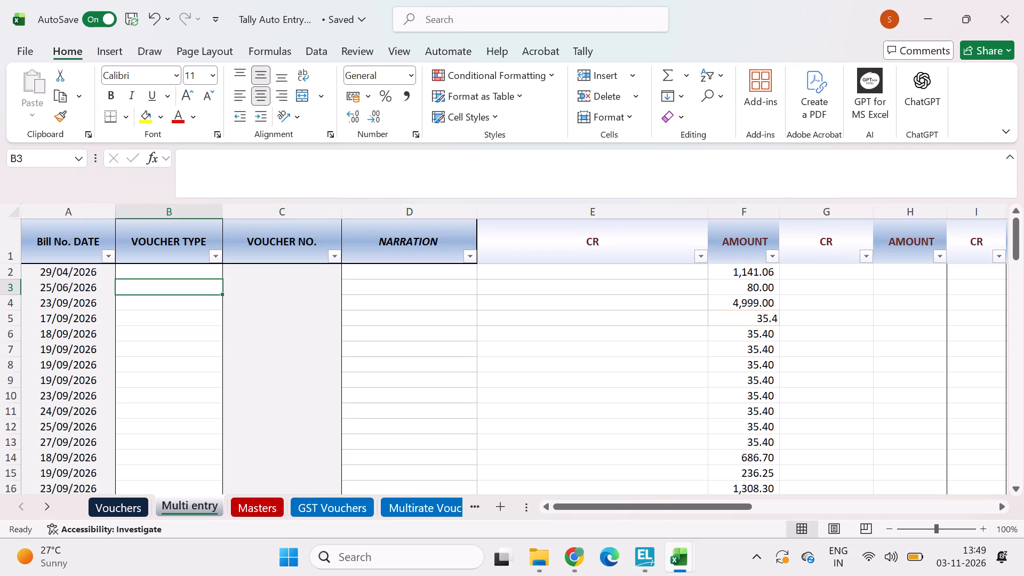
key("Right")
key("Right")
key("Up")
key("alt+Tab")
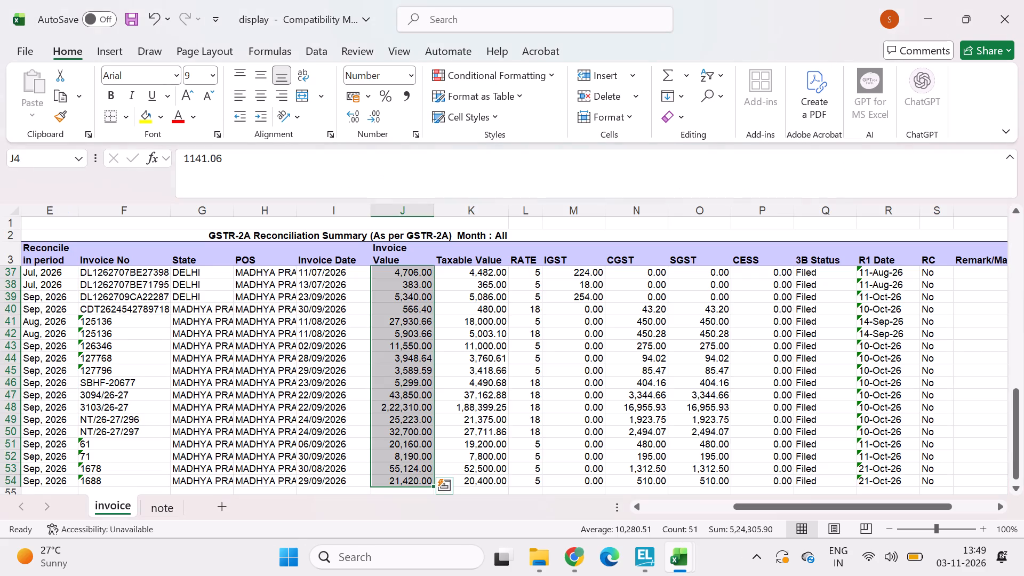
key("Left")
key("Left")
key("Left")
key("Left")
key("Right")
key("Right")
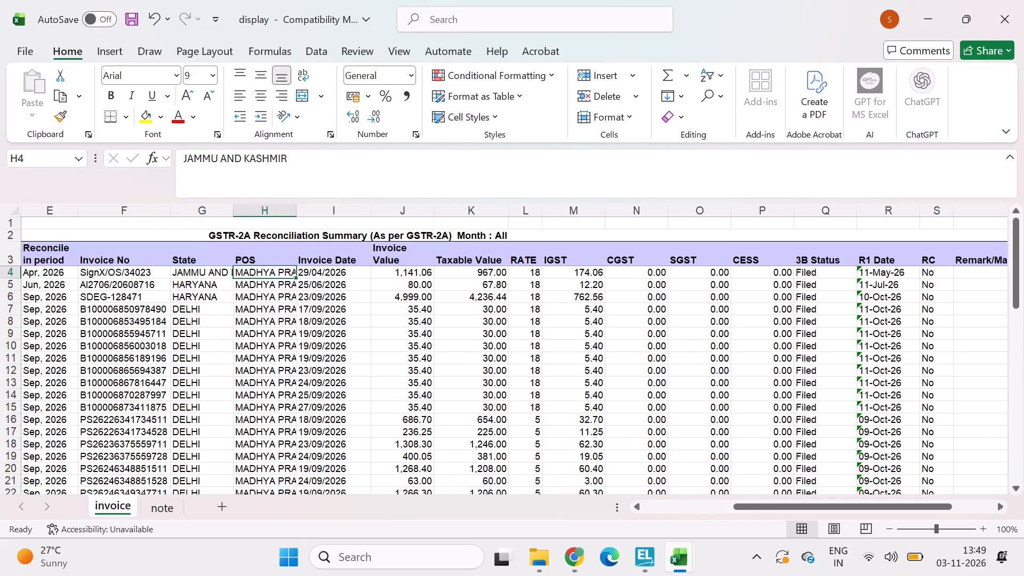
key("Left")
key("Left")
key("Left")
key("Right")
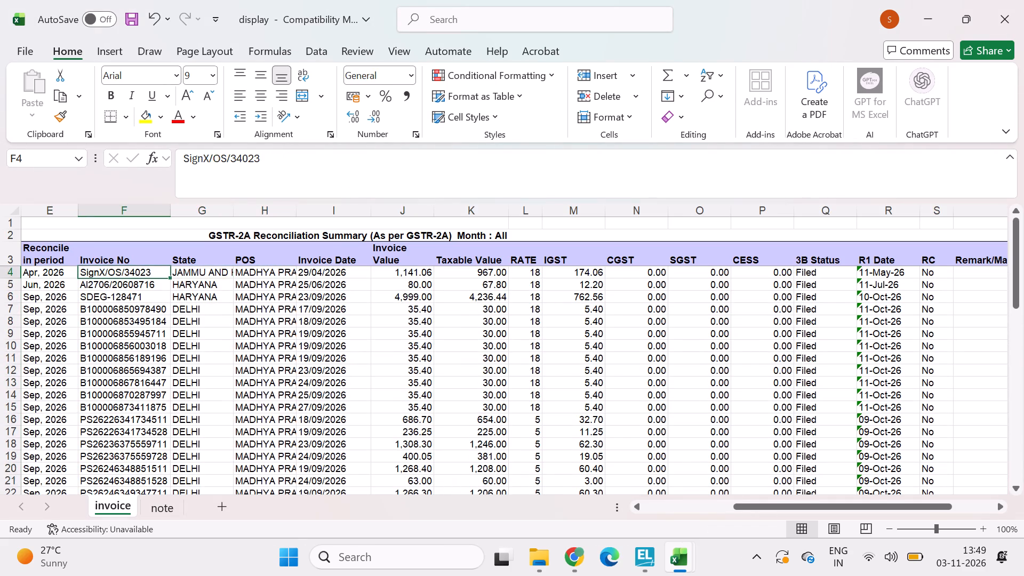
key("ctrl+shift+Down")
key("ctrl+c")
key("alt+Tab")
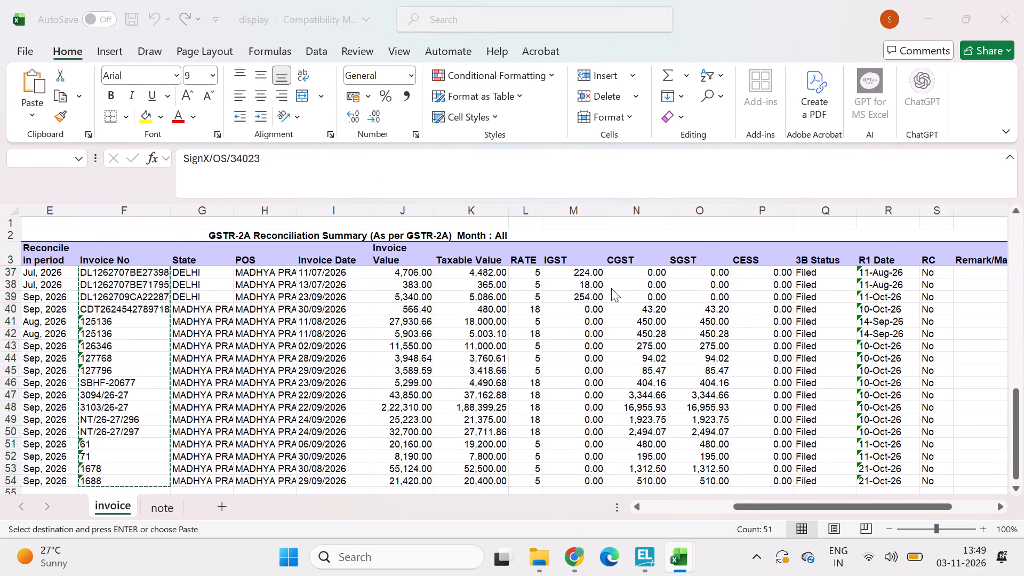
key("Right")
key("Left")
key("Left")
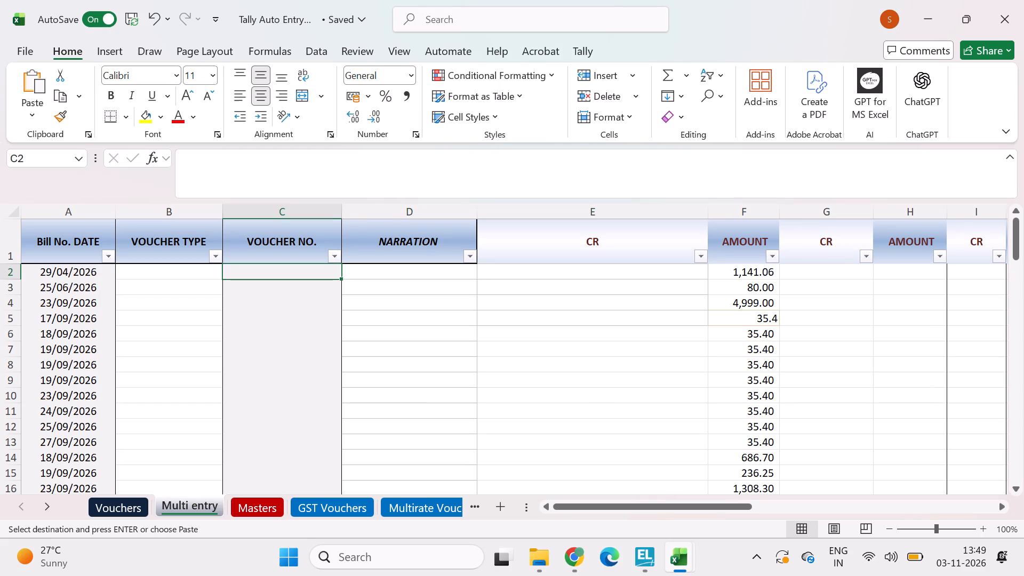
key("ctrl+alt+v")
key("v")
key("Return")
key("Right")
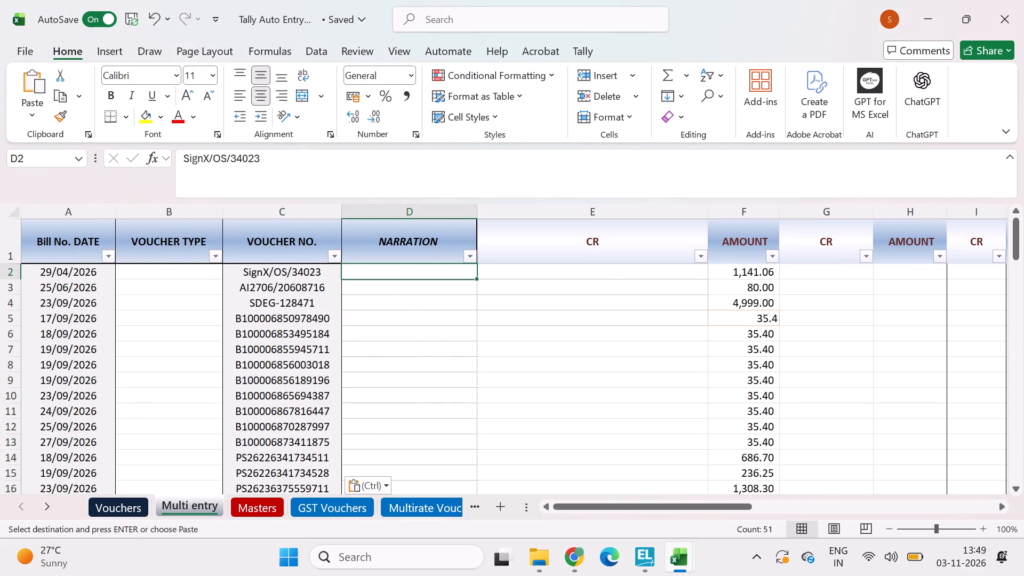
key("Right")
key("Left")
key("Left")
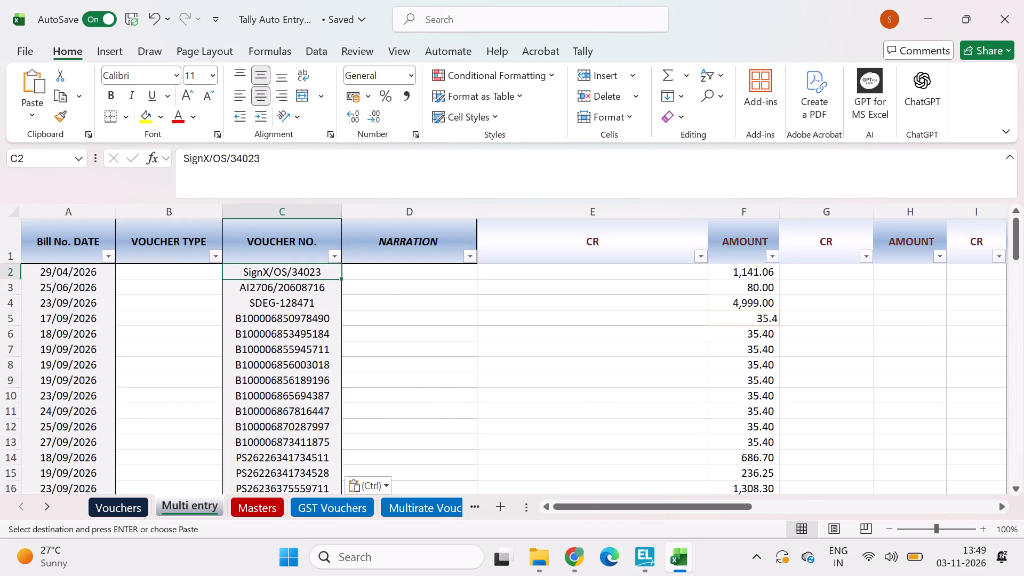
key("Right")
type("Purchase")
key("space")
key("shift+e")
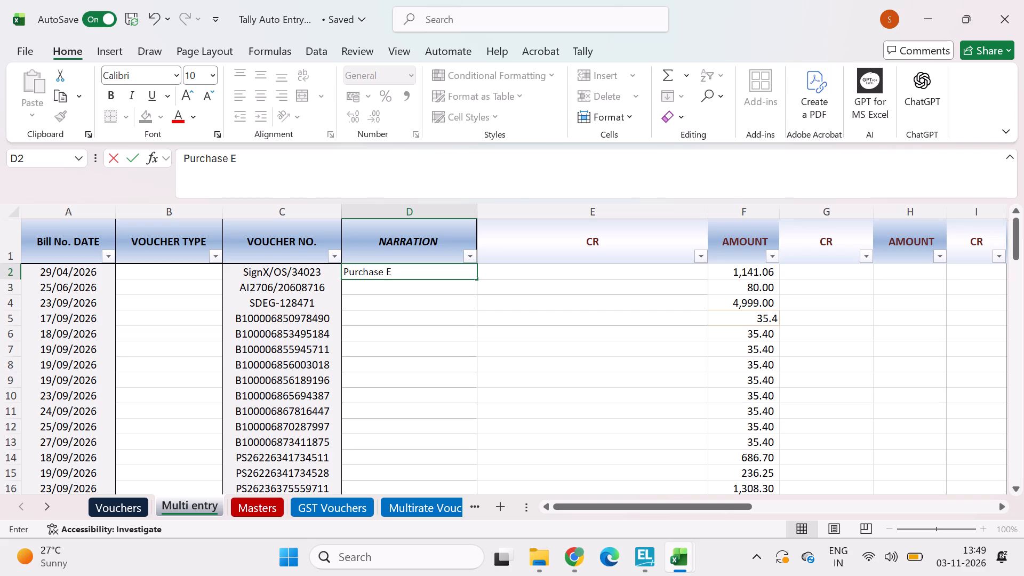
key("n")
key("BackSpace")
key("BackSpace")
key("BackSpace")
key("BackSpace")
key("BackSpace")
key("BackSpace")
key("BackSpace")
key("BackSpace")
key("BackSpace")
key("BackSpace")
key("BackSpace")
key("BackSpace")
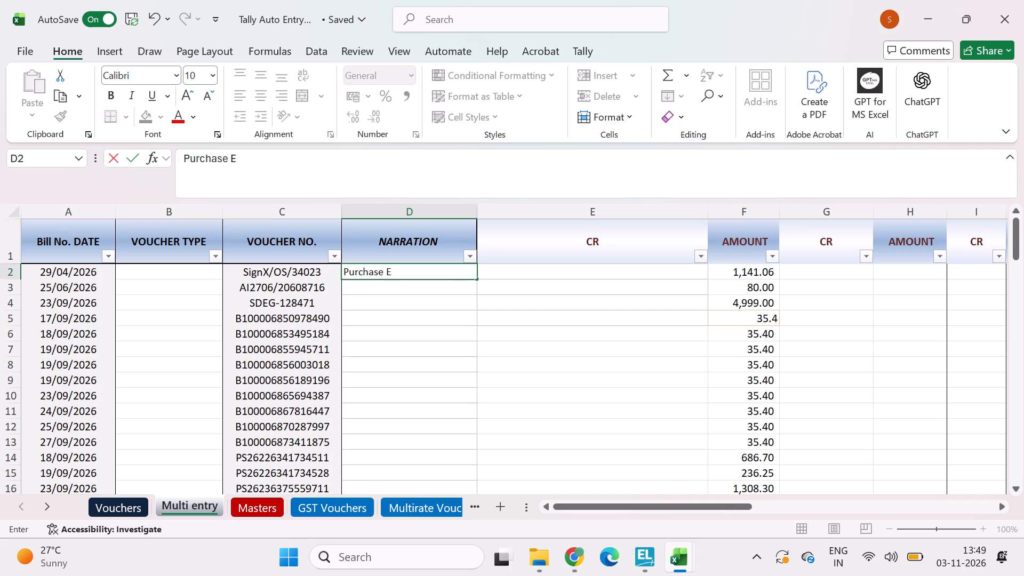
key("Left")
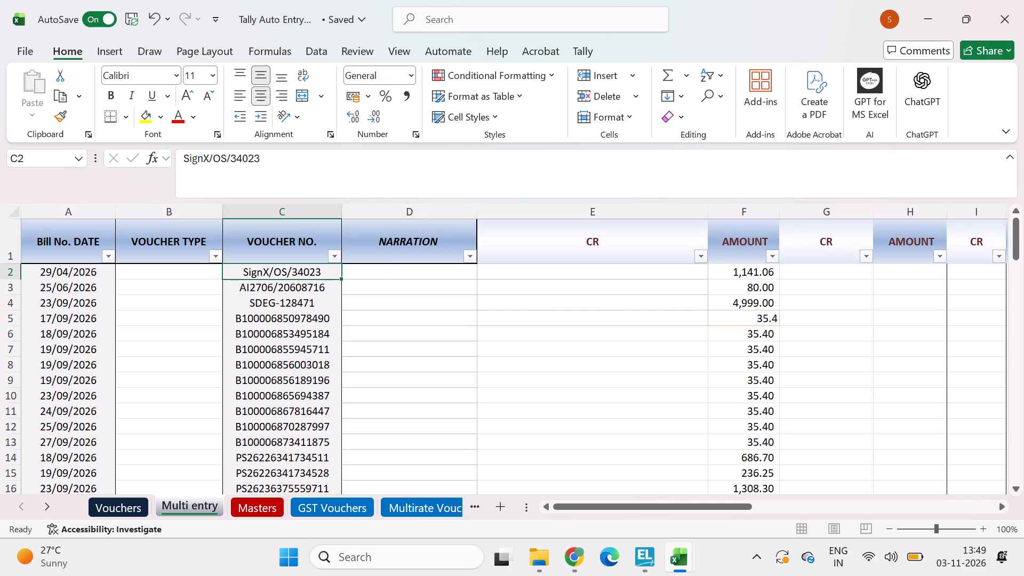
Enter Purchase as the VOUCHER TYPE in B2 of the Multi entry sheet.
key("Left")
key("Left")
key("Right")
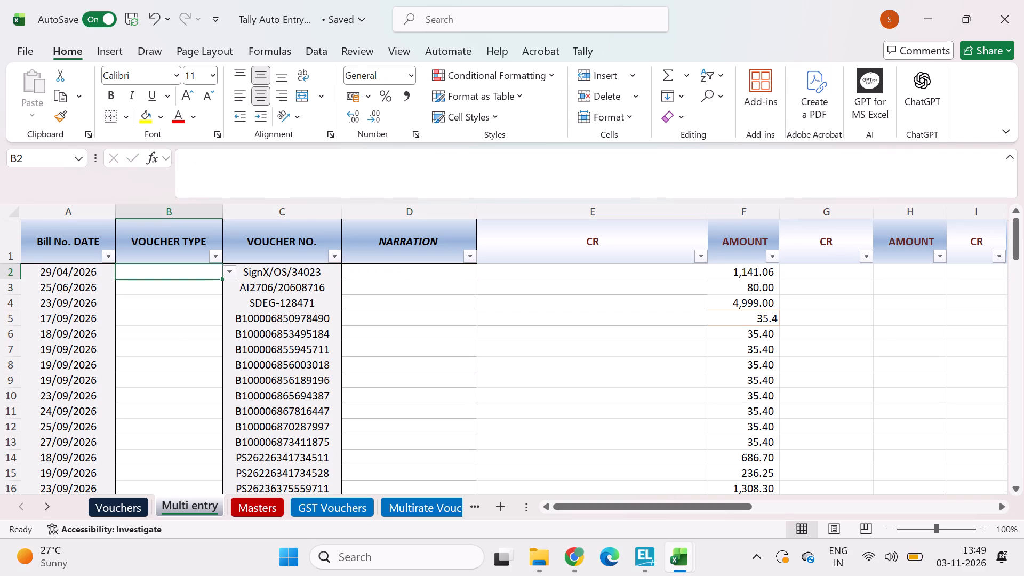
key("alt+Tab")
key("alt+Tab")
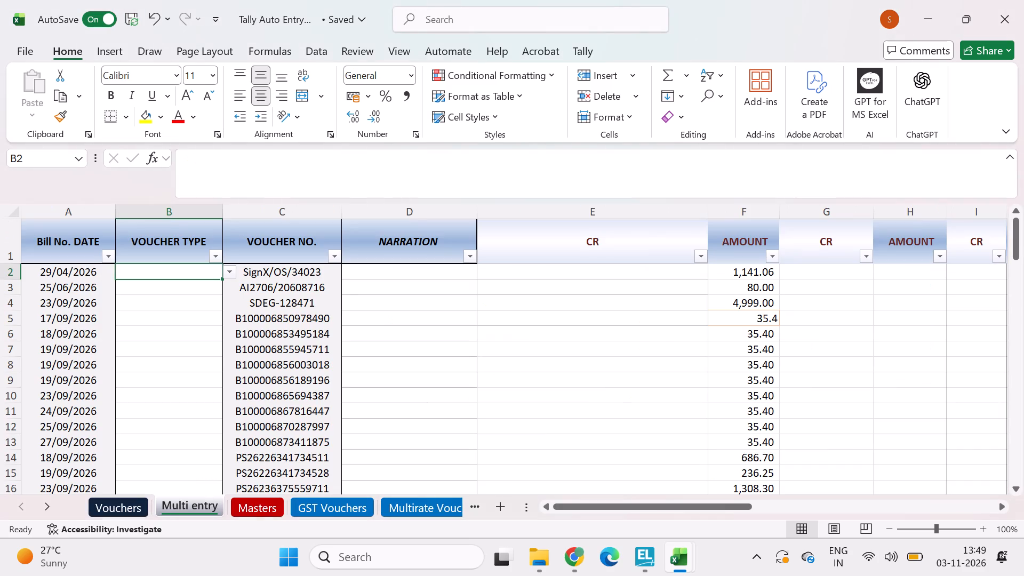
type("Pu")
key("Return")
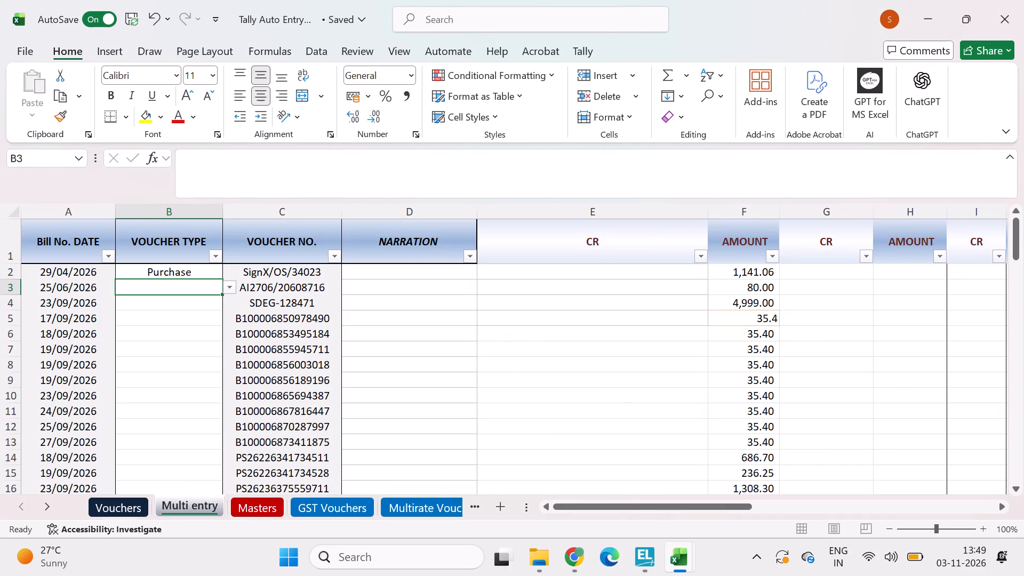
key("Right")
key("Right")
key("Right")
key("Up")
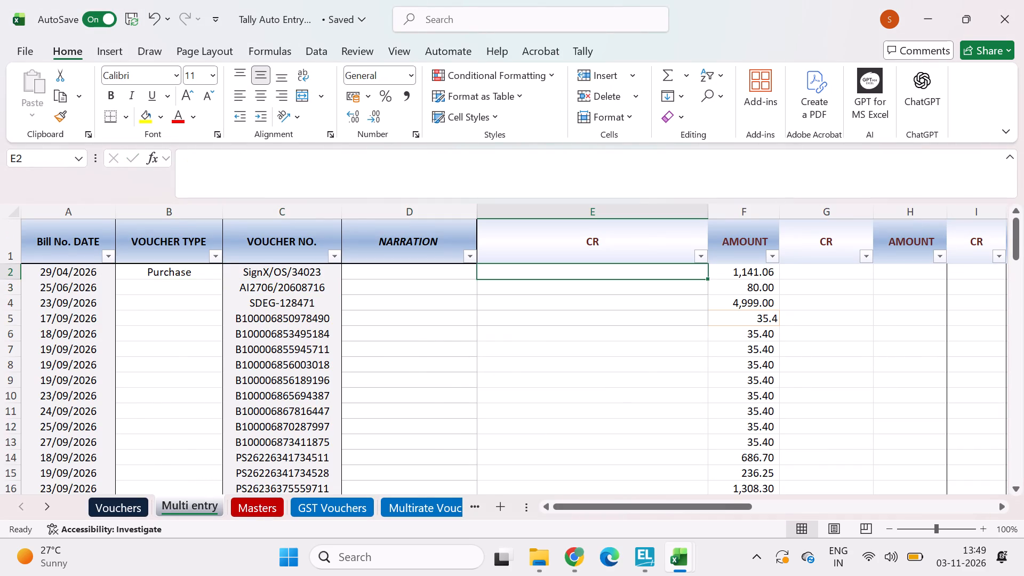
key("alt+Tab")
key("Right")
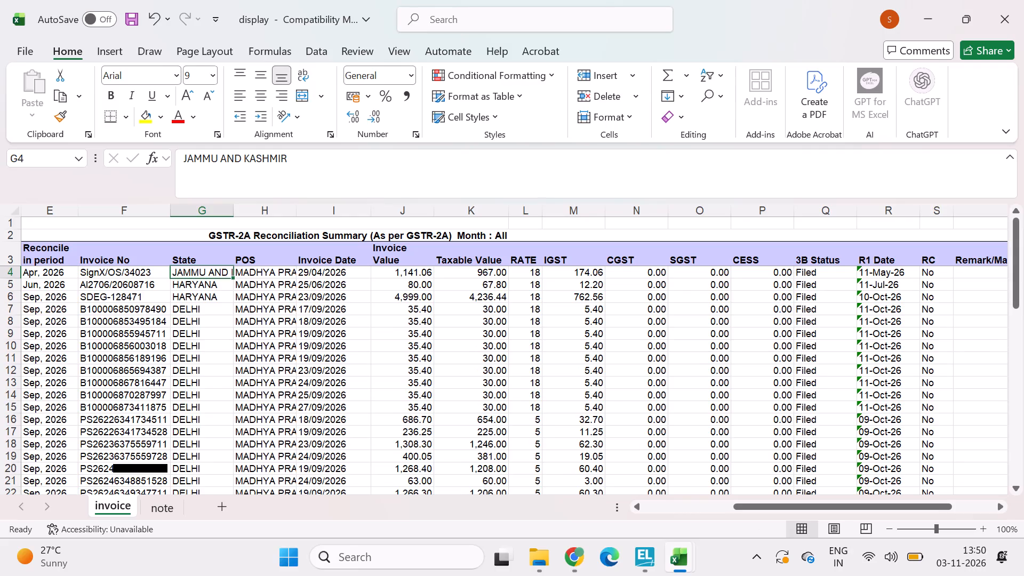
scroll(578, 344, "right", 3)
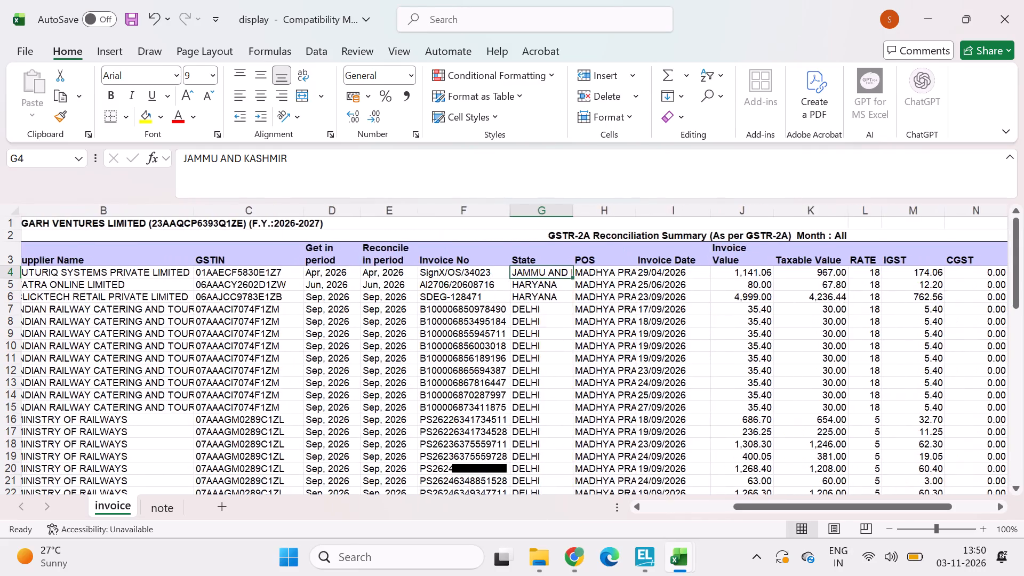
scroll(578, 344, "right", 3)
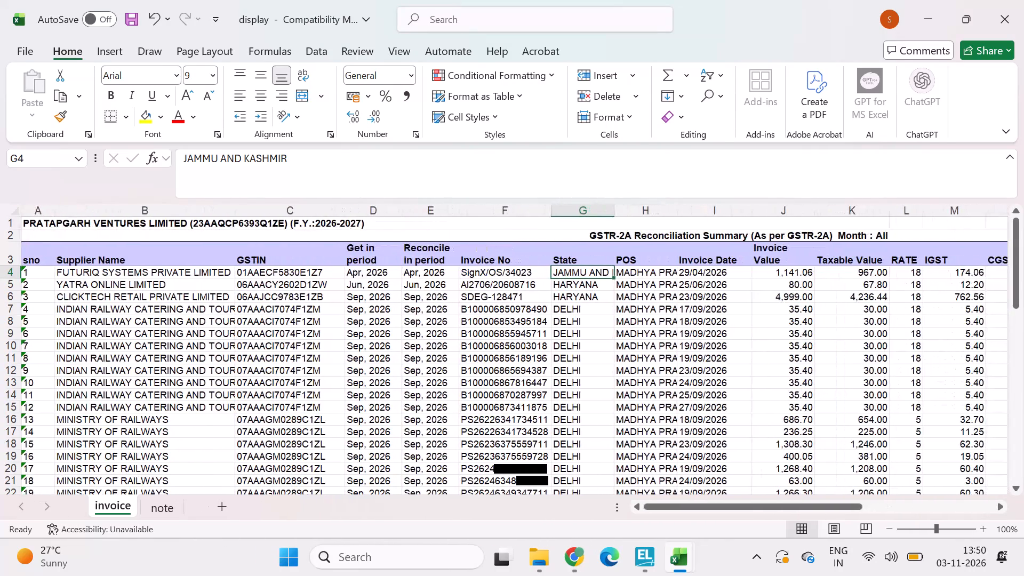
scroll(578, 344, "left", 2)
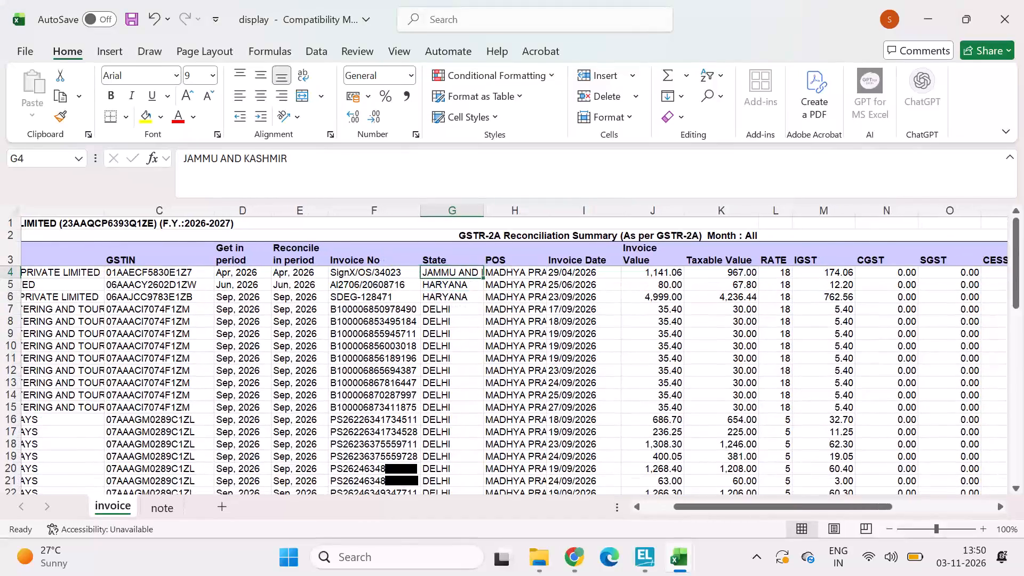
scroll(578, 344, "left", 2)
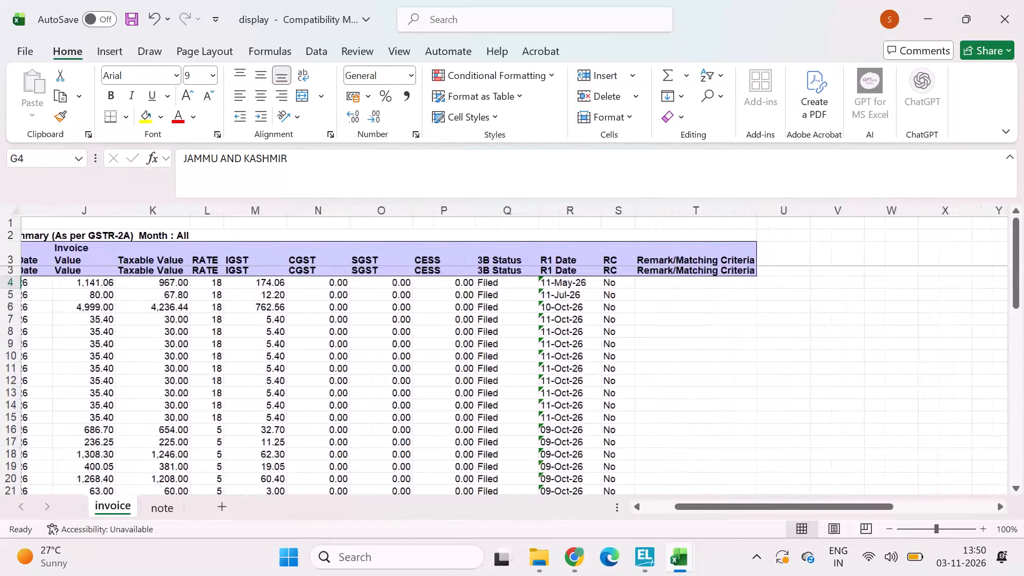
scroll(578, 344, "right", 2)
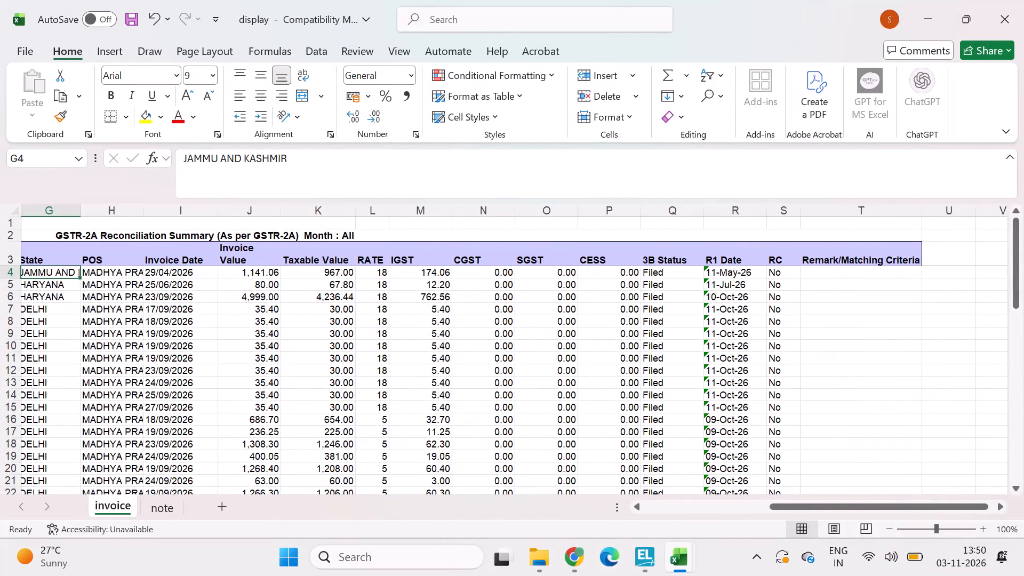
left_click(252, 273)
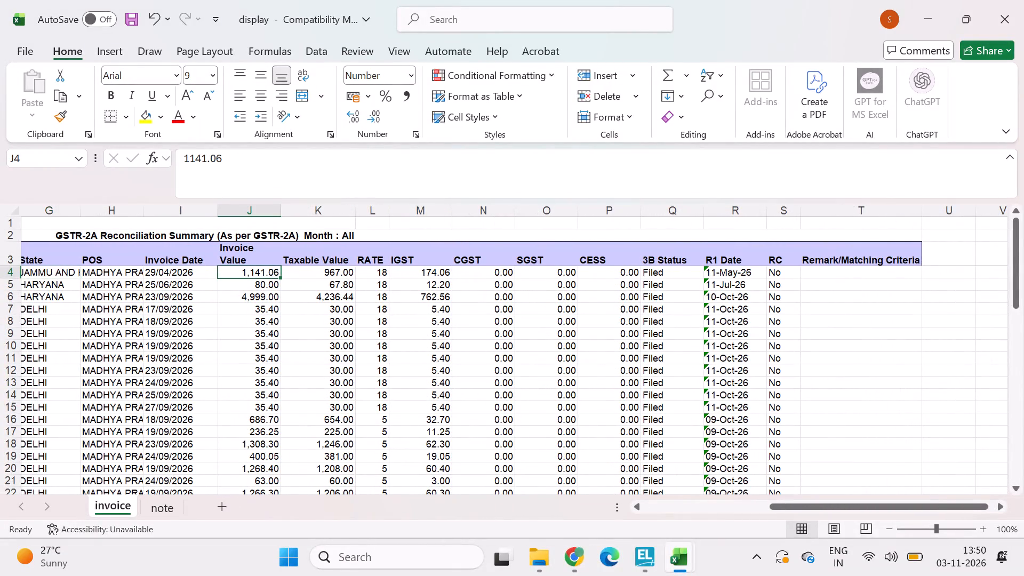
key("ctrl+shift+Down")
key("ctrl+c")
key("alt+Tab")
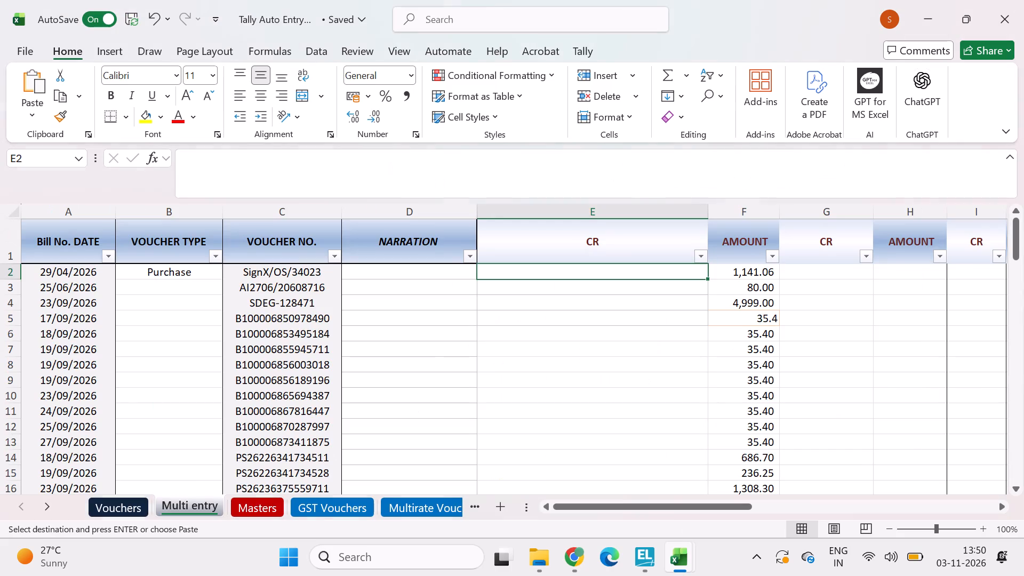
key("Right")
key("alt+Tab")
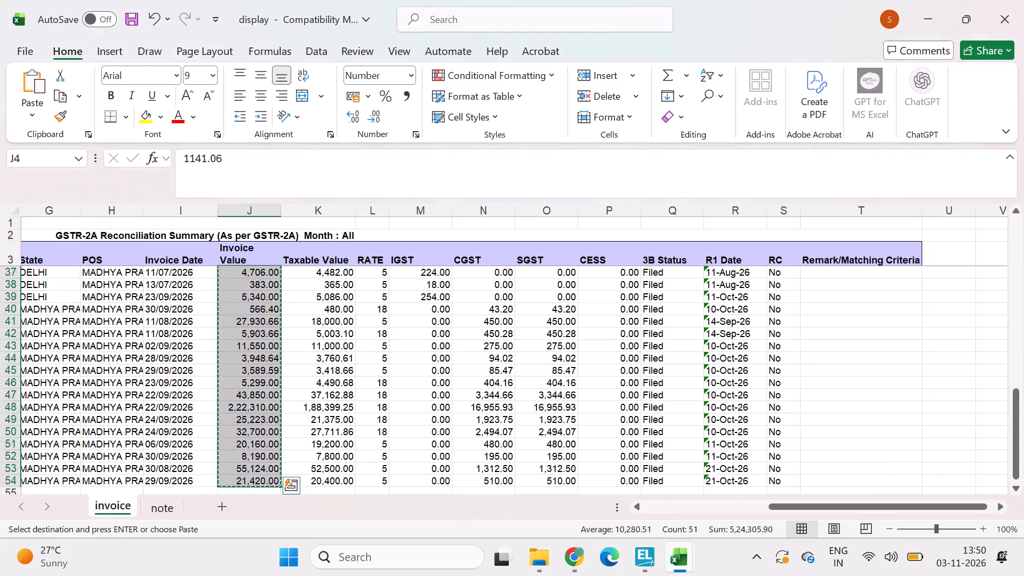
Copy the exported Supplier Name column from B4 down and paste it as values into the Multi entry sheet's CR column from E2.
key("Left")
key("Left")
key("Left")
key("Left")
key("Left")
key("Left")
key("Left")
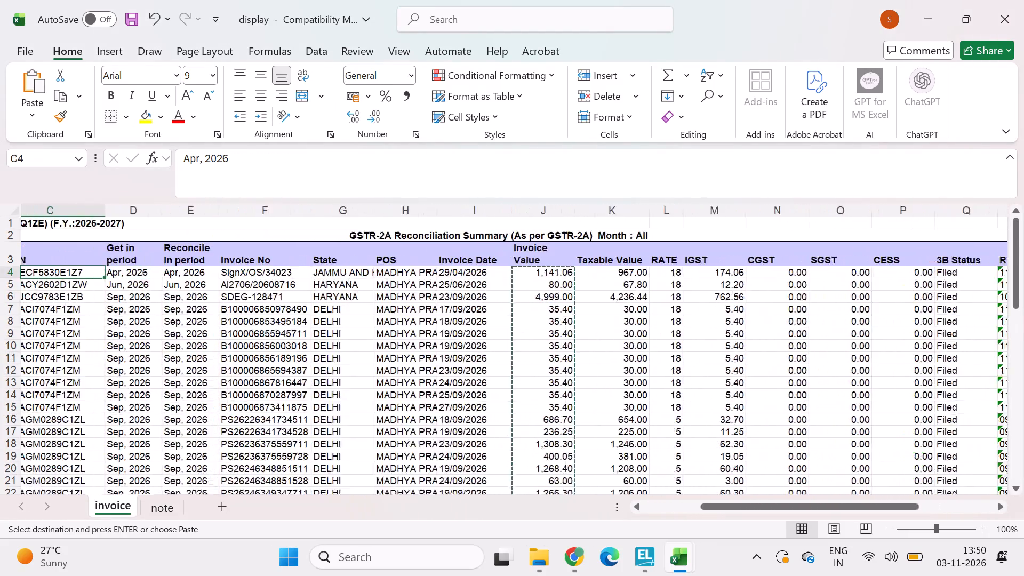
key("Left")
key("Left")
key("Right")
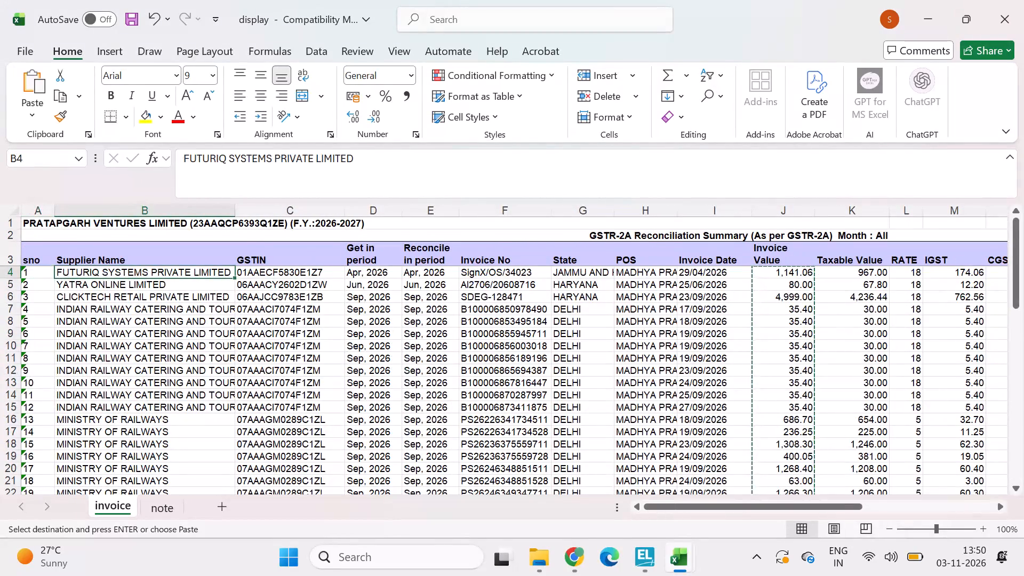
key("ctrl+shift+Down")
key("ctrl+c")
key("alt+Tab")
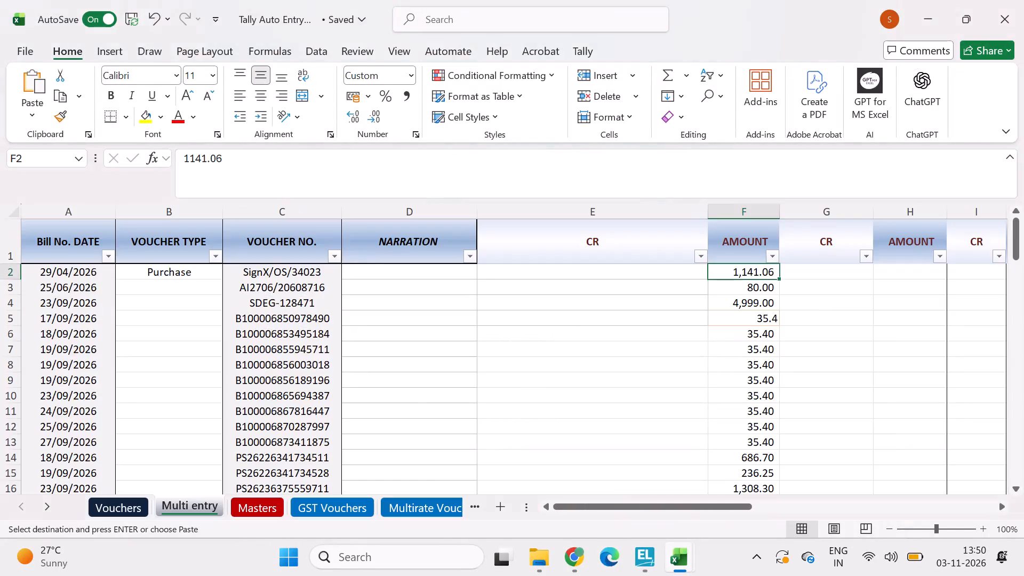
key("alt+Tab")
key("alt+Tab")
key("Left")
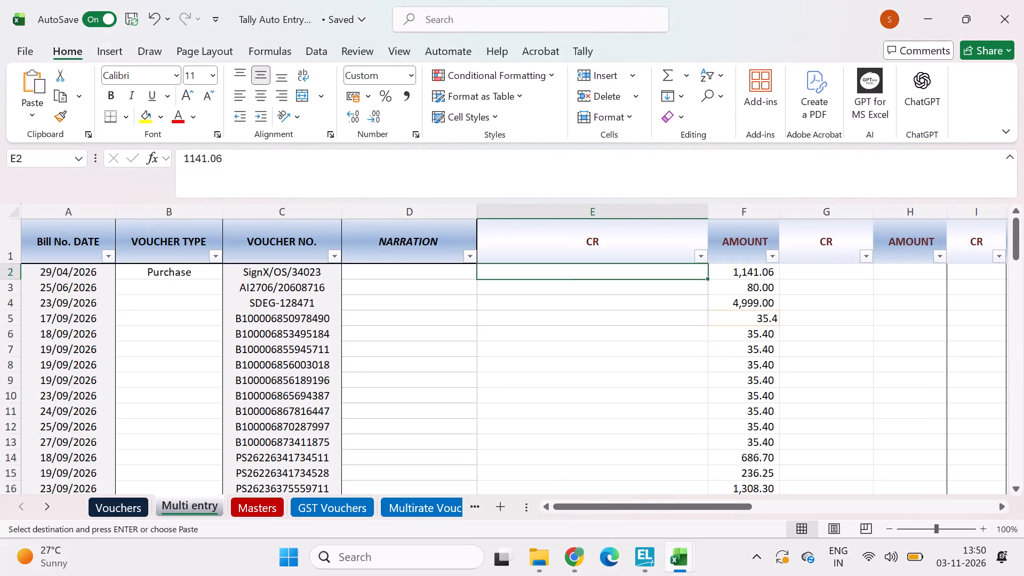
key("ctrl+alt+v")
key("v")
key("Return")
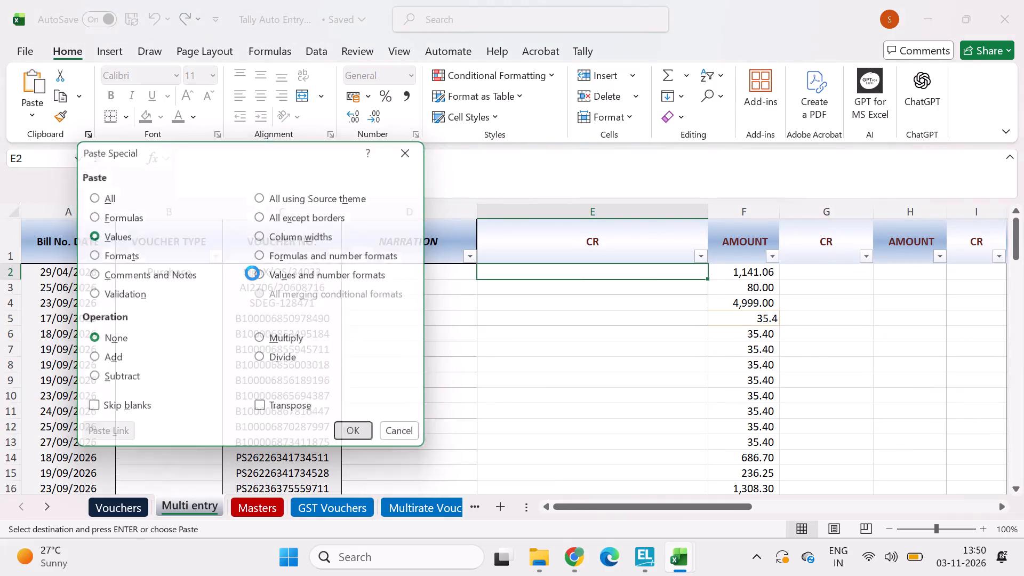
Enter Purchase 2A as the ledger name in G2, under the Multi entry sheet's second CR header.
key("Right")
key("Right")
key("alt+Tab")
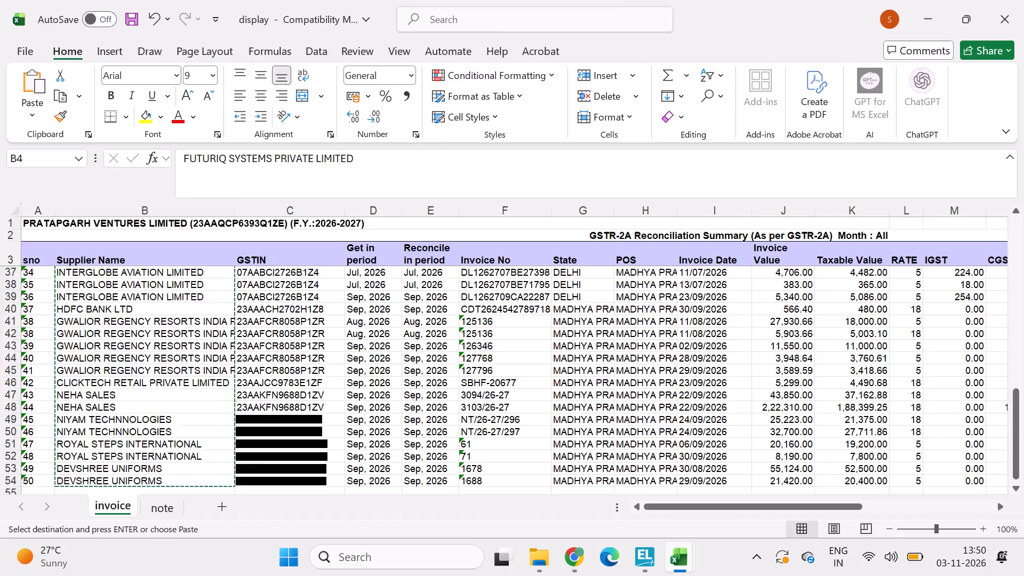
key("Right")
key("Right")
key("Right")
key("Right")
key("Right")
key("Right")
key("alt+Tab")
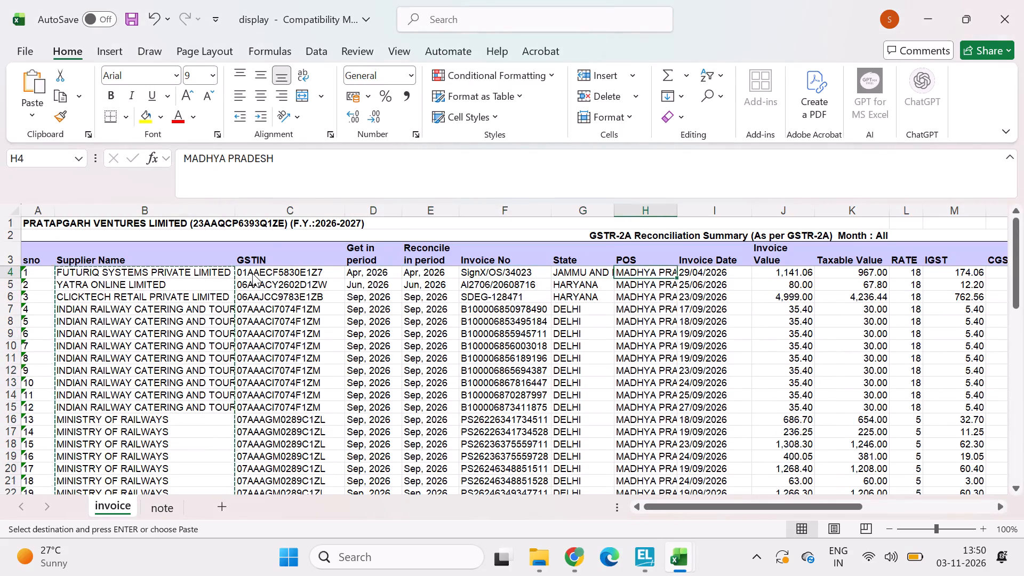
type("Pur")
type("chase")
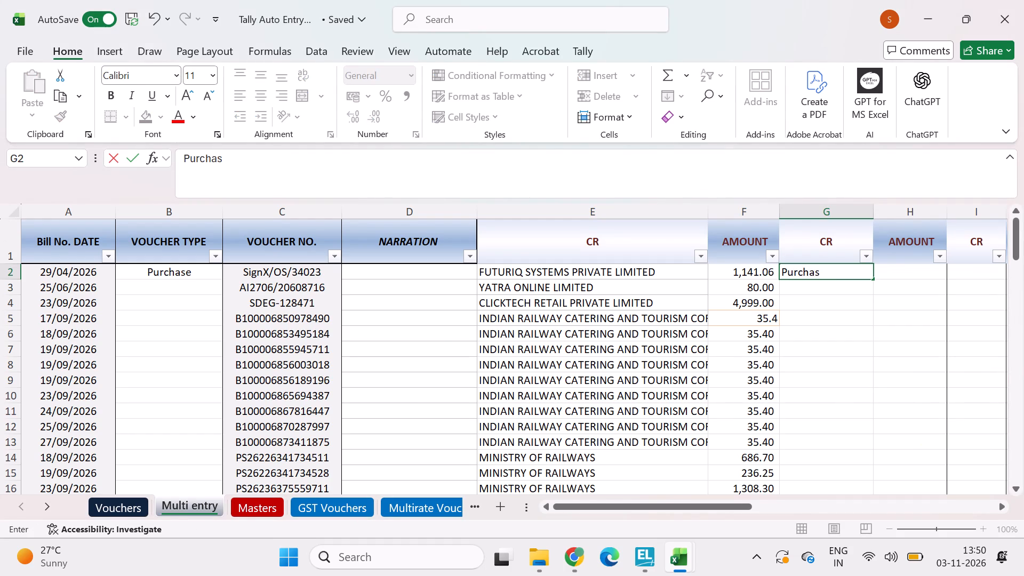
key("space")
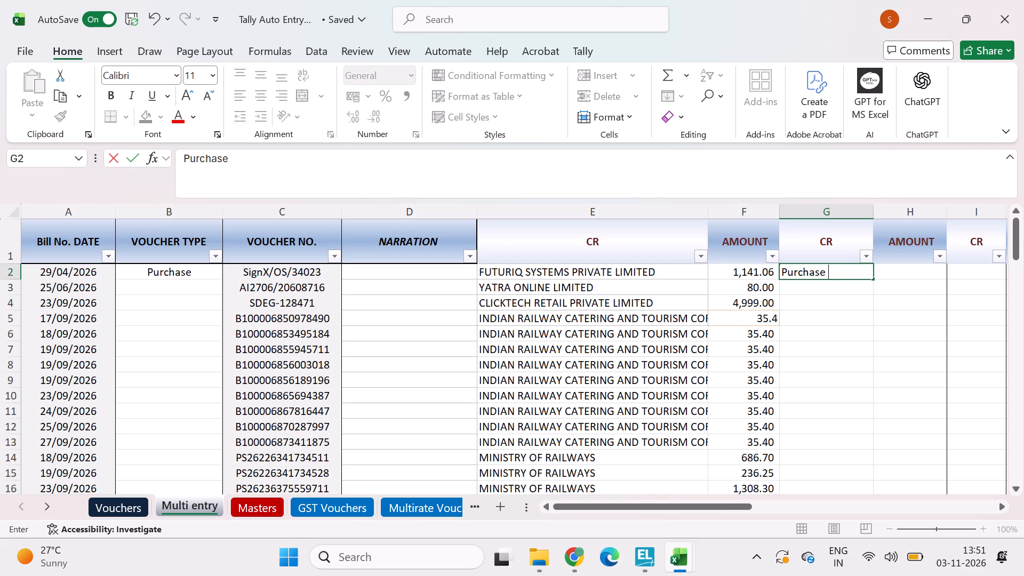
left_click(836, 272)
key("Return")
key("Up")
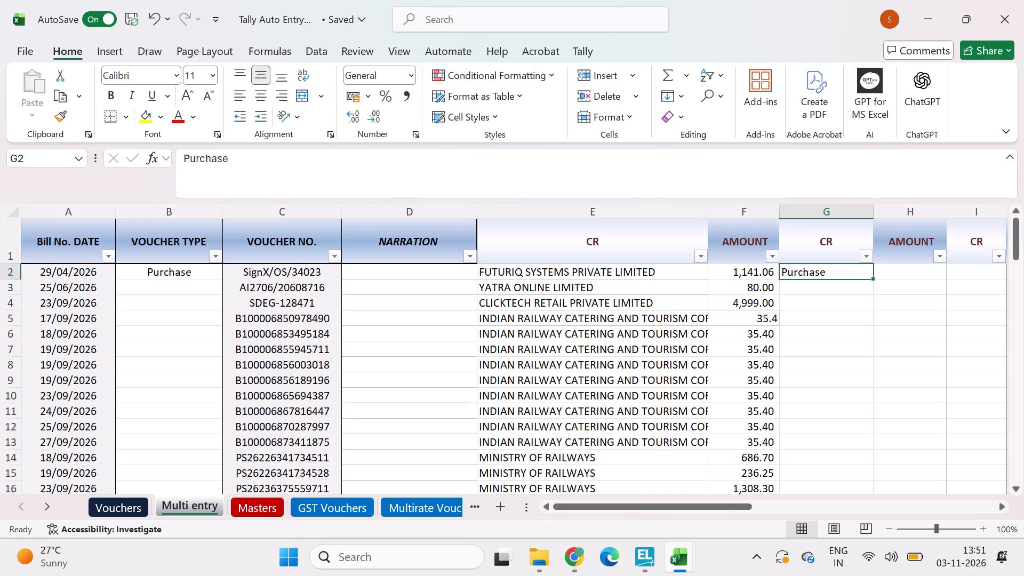
double_click(835, 272)
key("2")
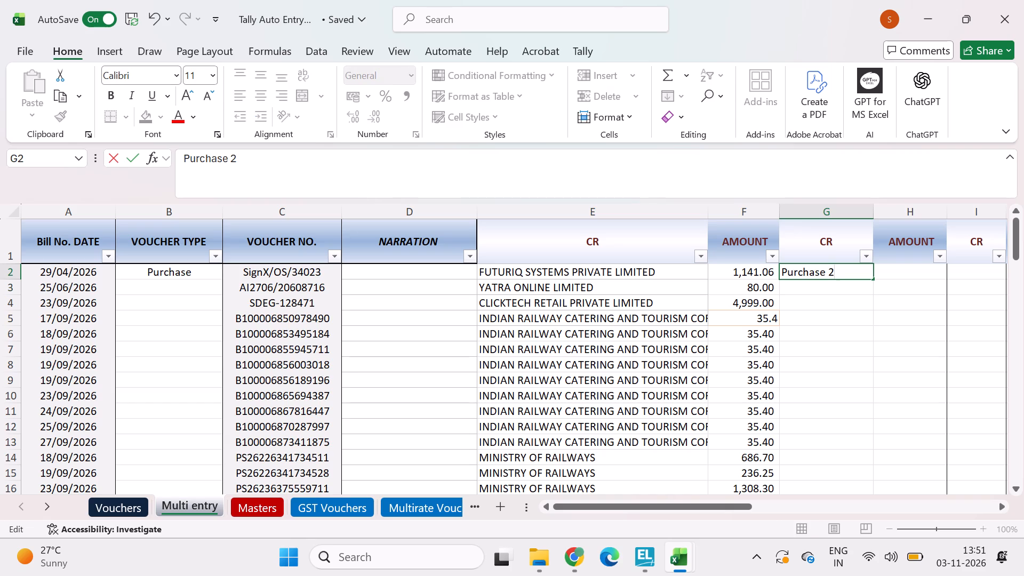
key("shift+a")
key("Right")
key("Right")
key("Return")
Enter IGST as the ledger name in I2, under the Multi entry sheet's third CR header.
key("Right")
key("Right")
key("Right")
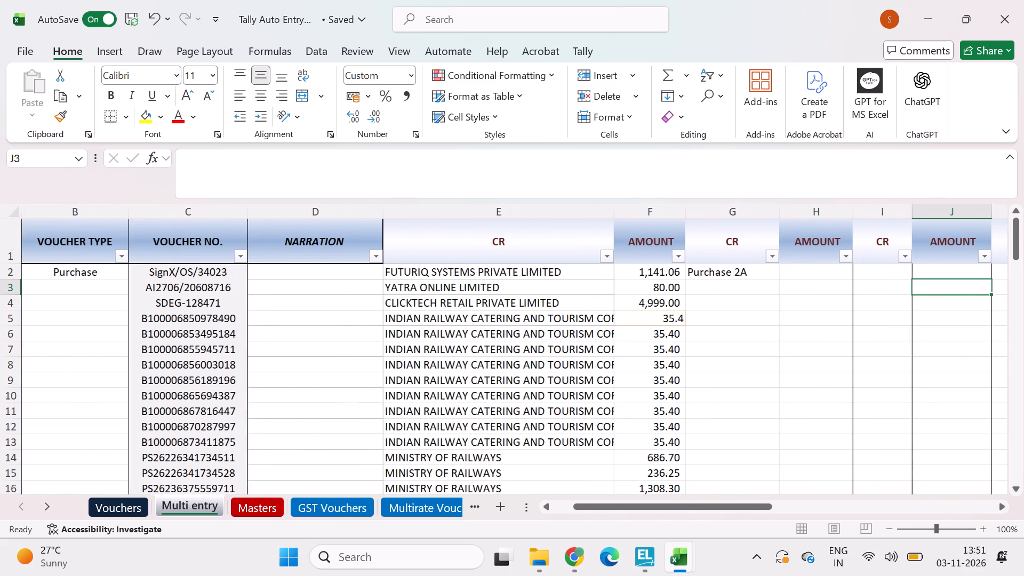
key("Left")
key("Right")
key("Left")
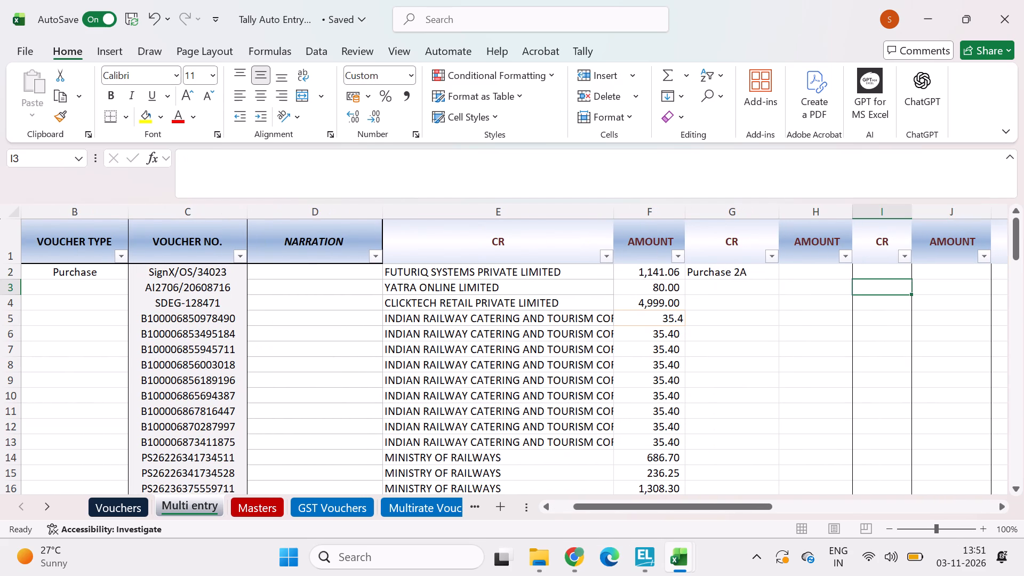
key("Up")
type("IG")
type("ST")
key("Right")
Enter CGST as the ledger name in K2, under the Multi entry sheet's fourth CR header.
key("Right")
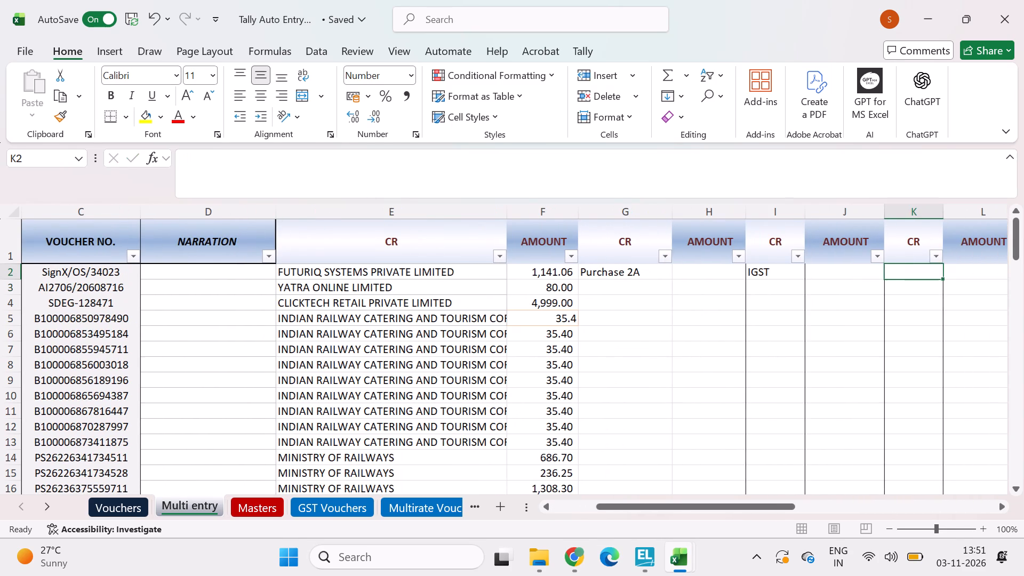
type("CSG")
key("shift+BackSpace")
key("shift+BackSpace")
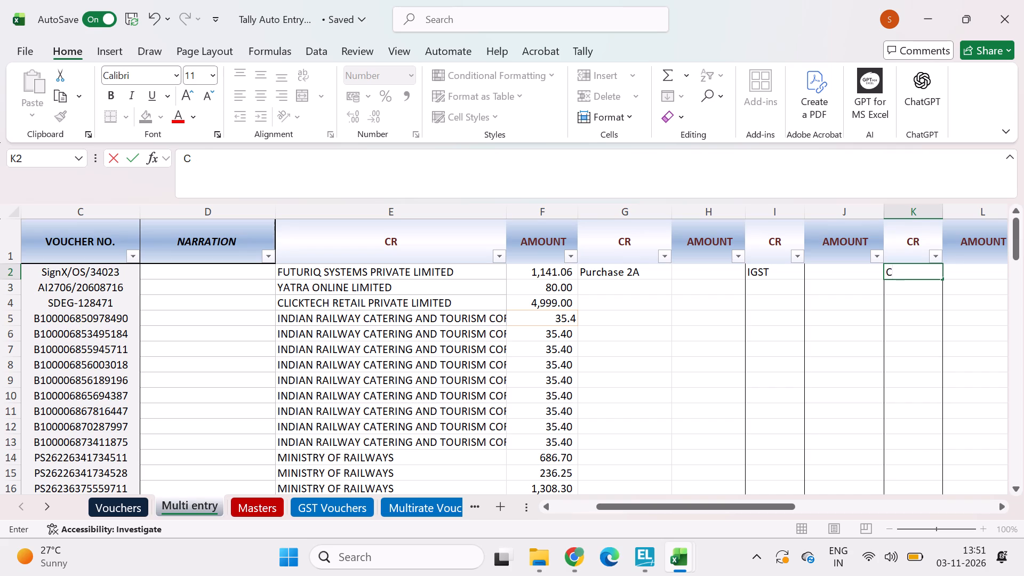
key("shift+g")
type("ST")
key("Right")
Enter SGST as the ledger name in M2, under the Multi entry sheet's fifth CR header.
key("Right")
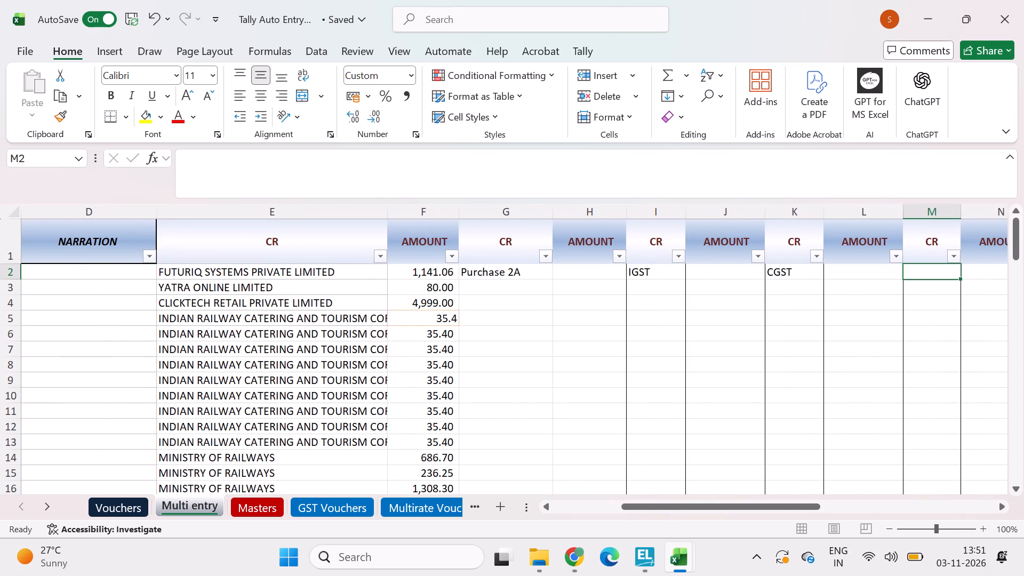
key("shift+s")
key("shift+g")
type("ST")
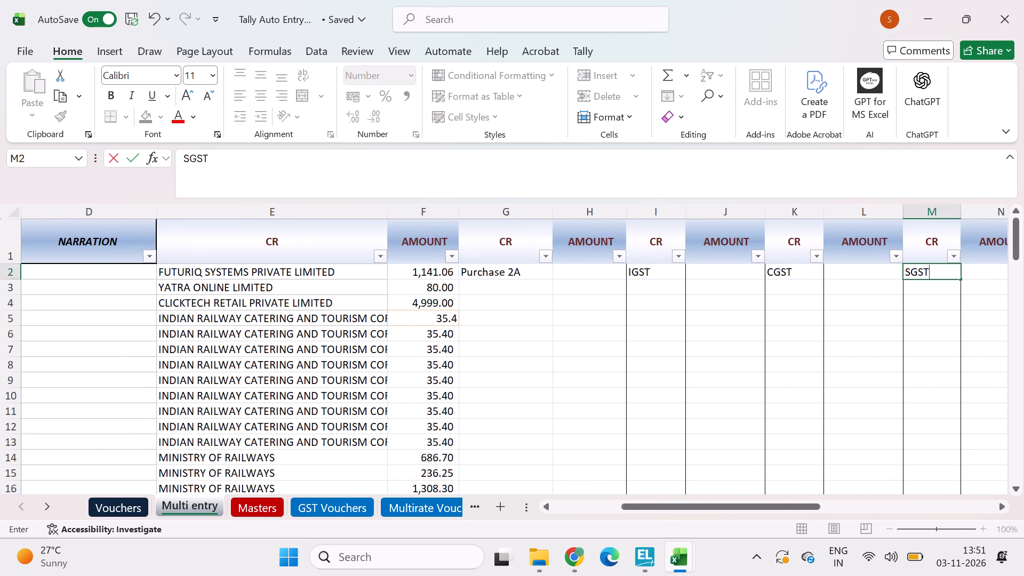
key("Right")
Copy the exported Taxable Value column from K4 down and paste it as values into the Purchase 2A AMOUNT column from H2.
key("Left")
key("Left")
key("Left")
key("Left")
key("Left")
key("Left")
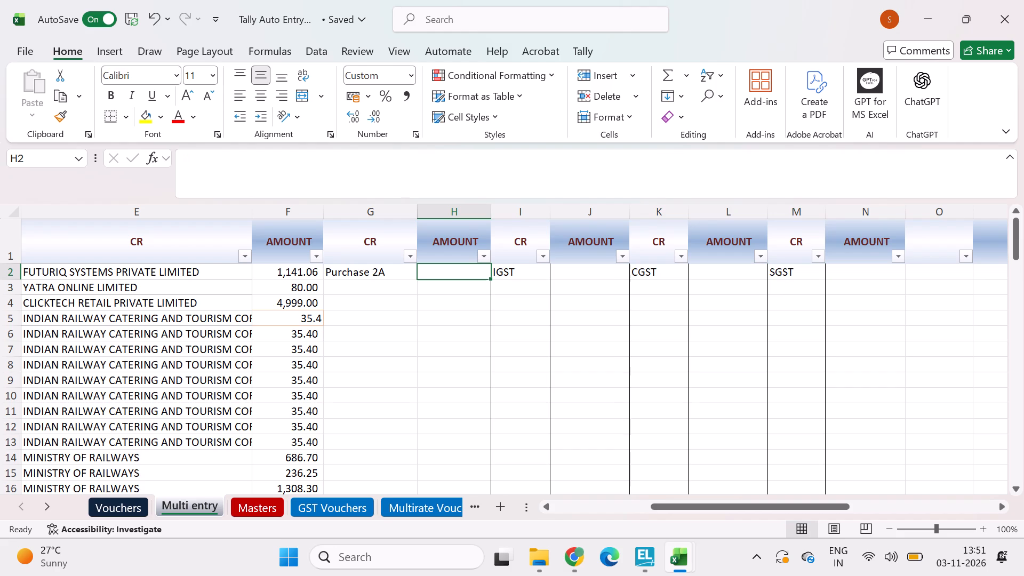
key("Right")
key("Left")
key("Left")
key("Right")
key("alt+Tab")
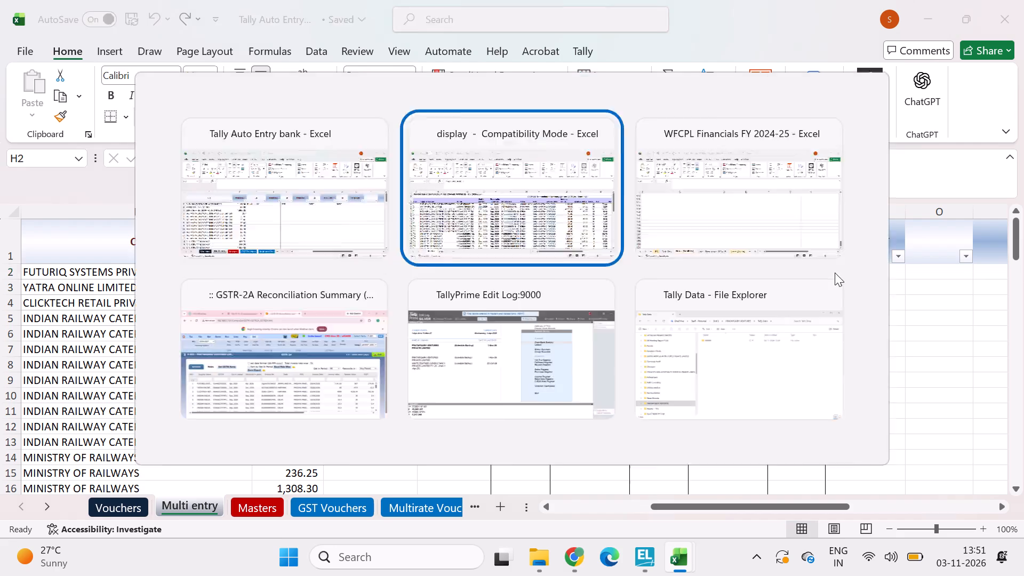
key("Right")
key("Right")
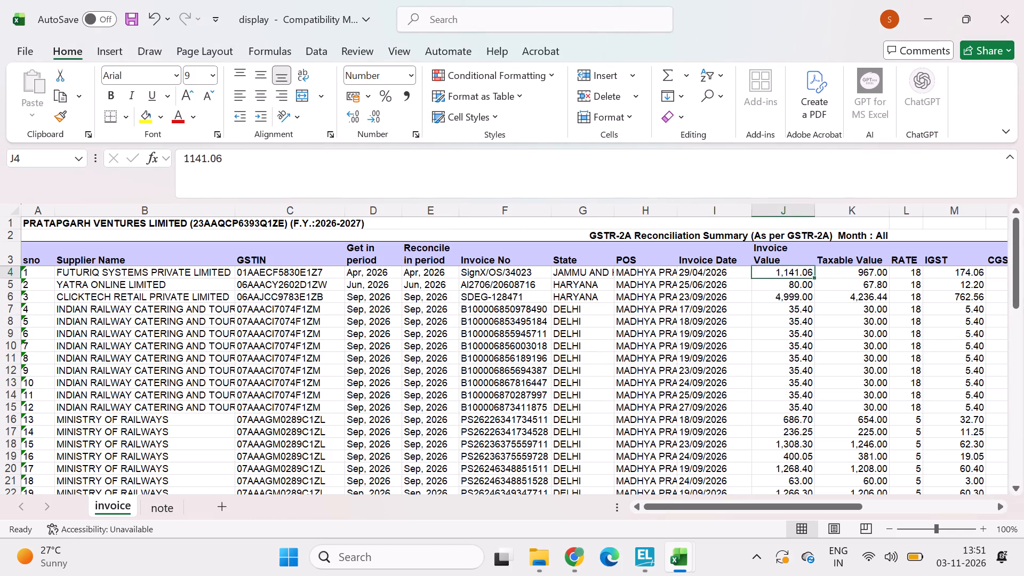
key("Right")
key("Up")
key("Down")
key("ctrl+shift+Down")
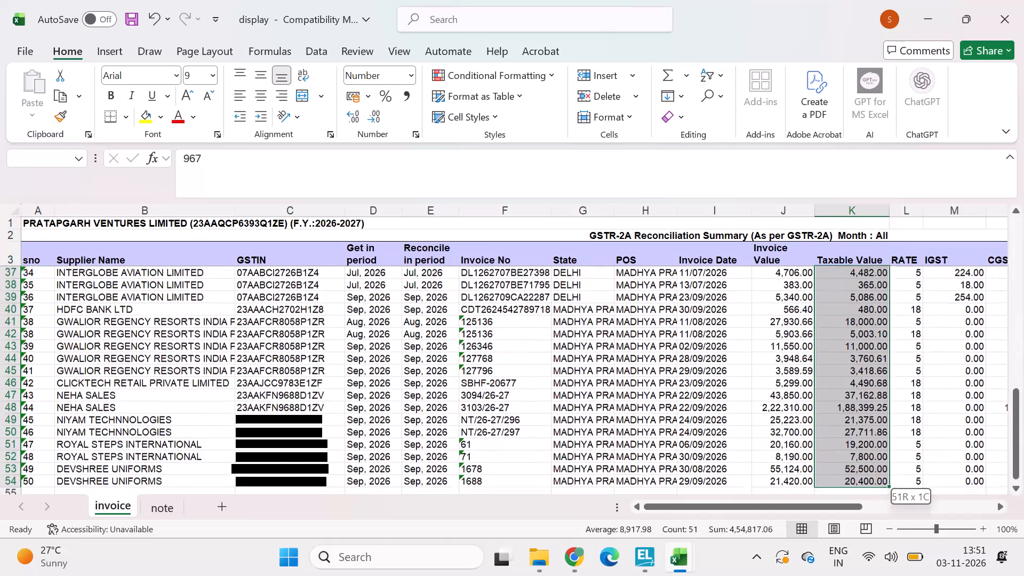
key("ctrl+c")
key("alt+Tab")
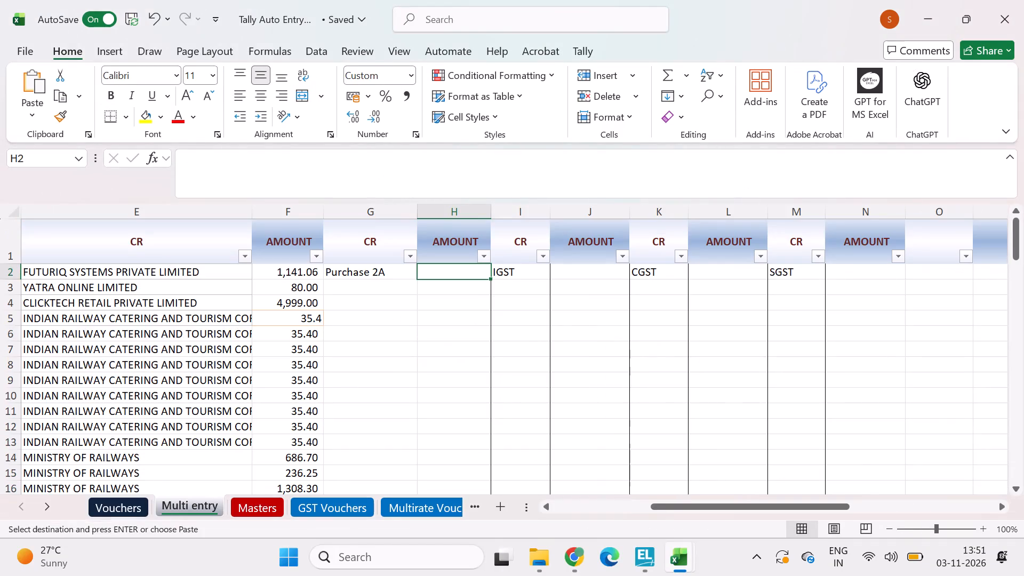
key("ctrl+alt+v")
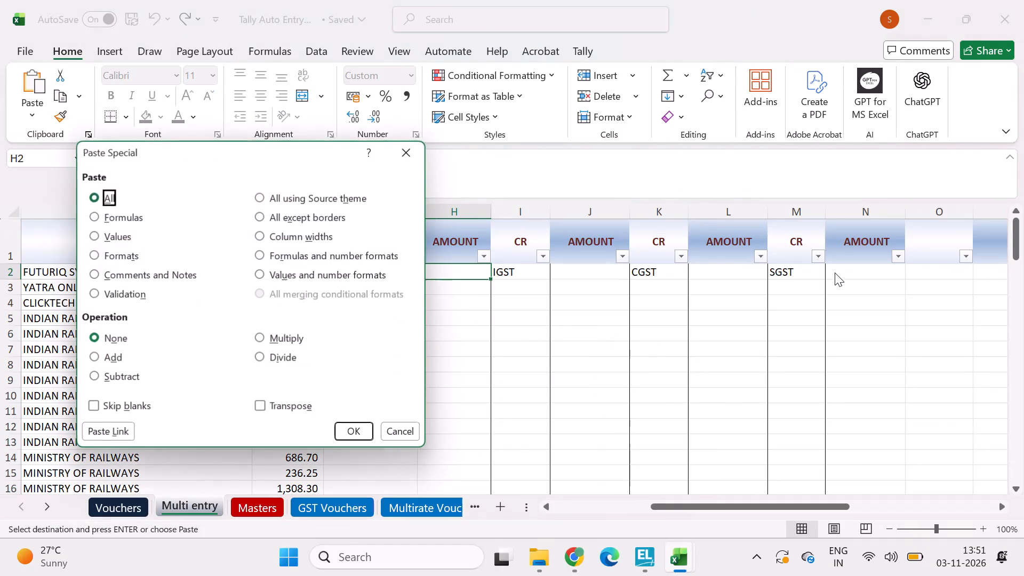
key("v")
key("Return")
Copy the exported IGST column from M4 down and paste it as values into the IGST ledger's AMOUNT column from J2.
key("Right")
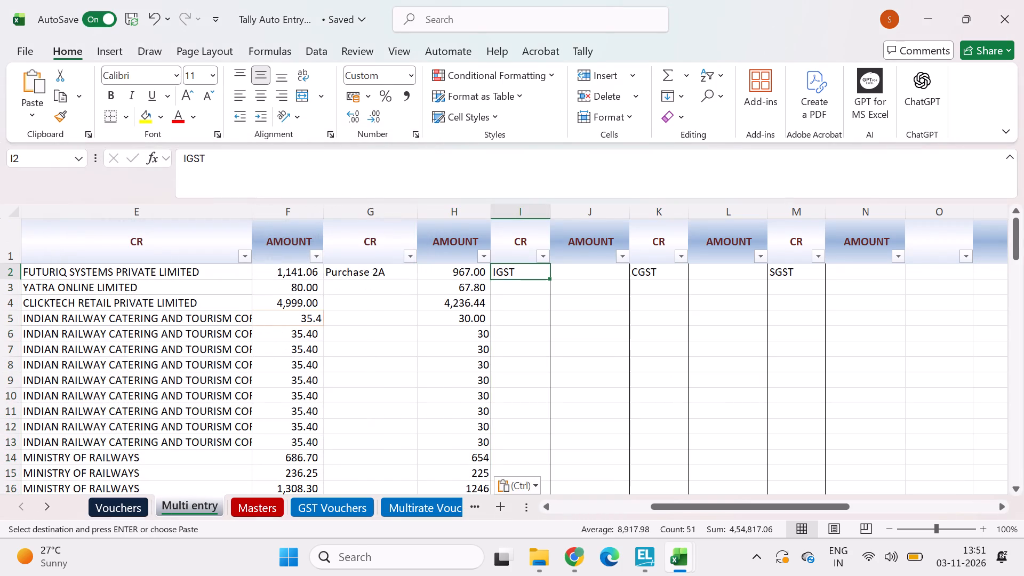
key("alt+Tab")
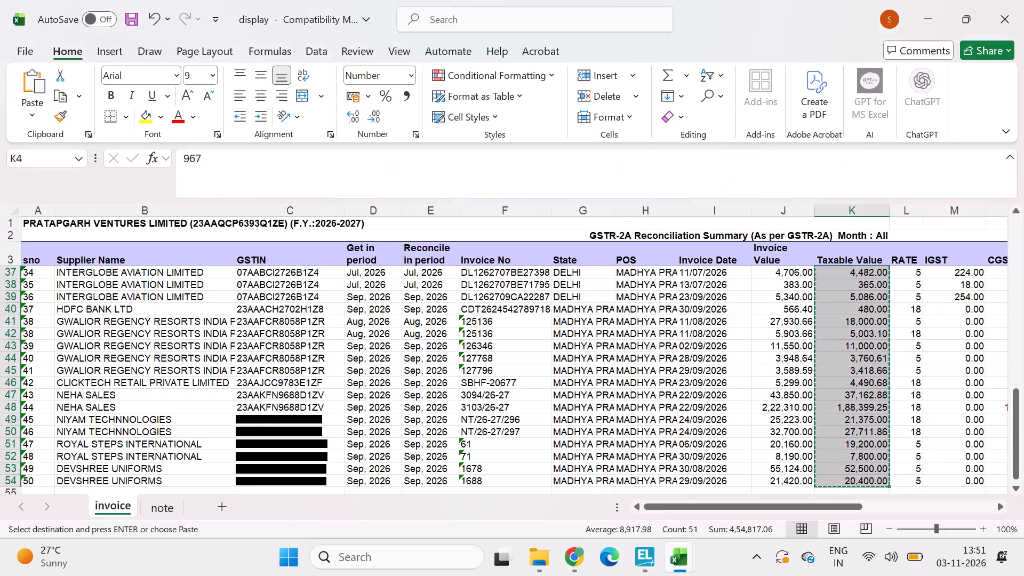
key("Right")
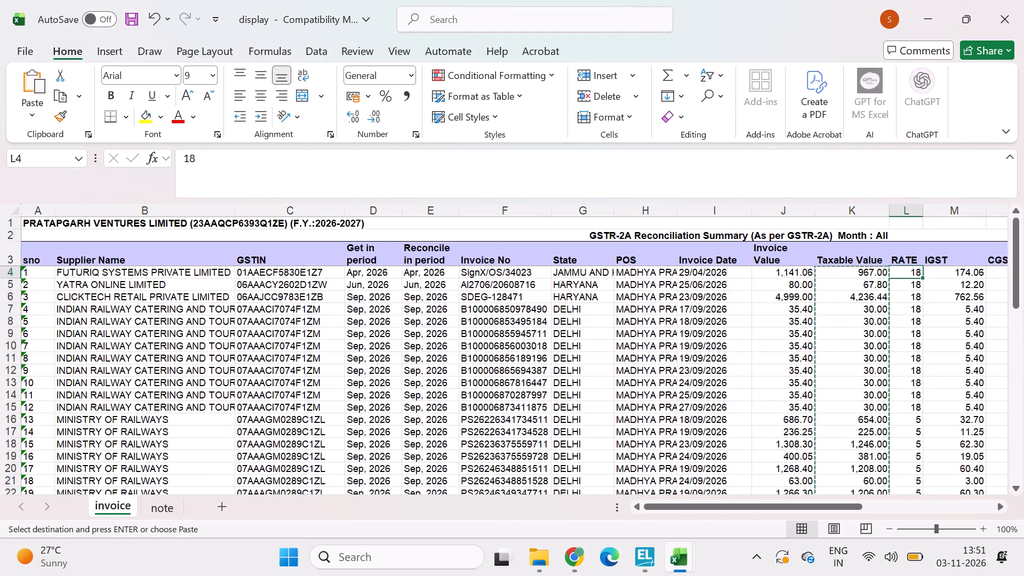
key("Right")
key("Right")
key("Right")
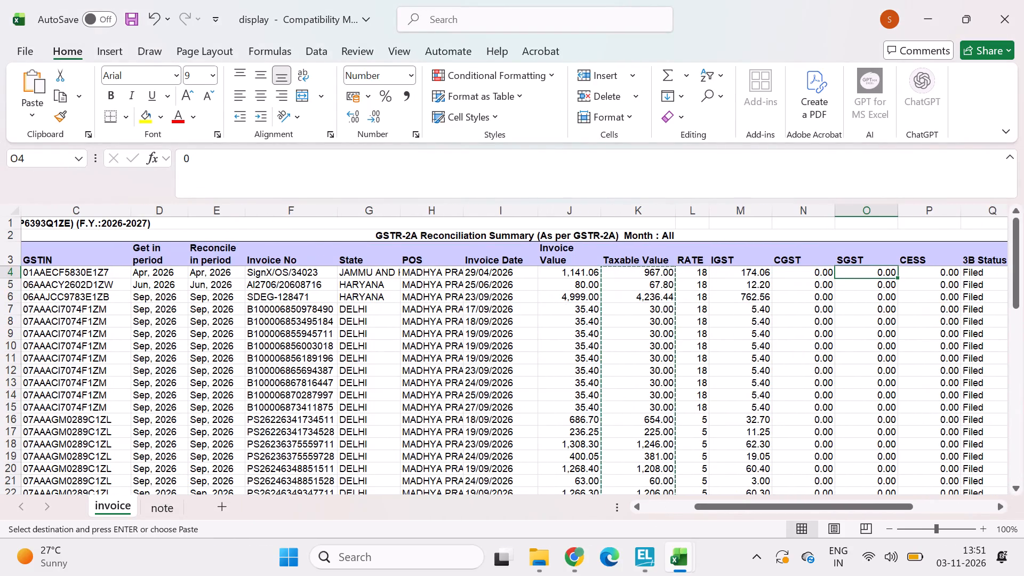
key("Left")
key("Left")
key("Up")
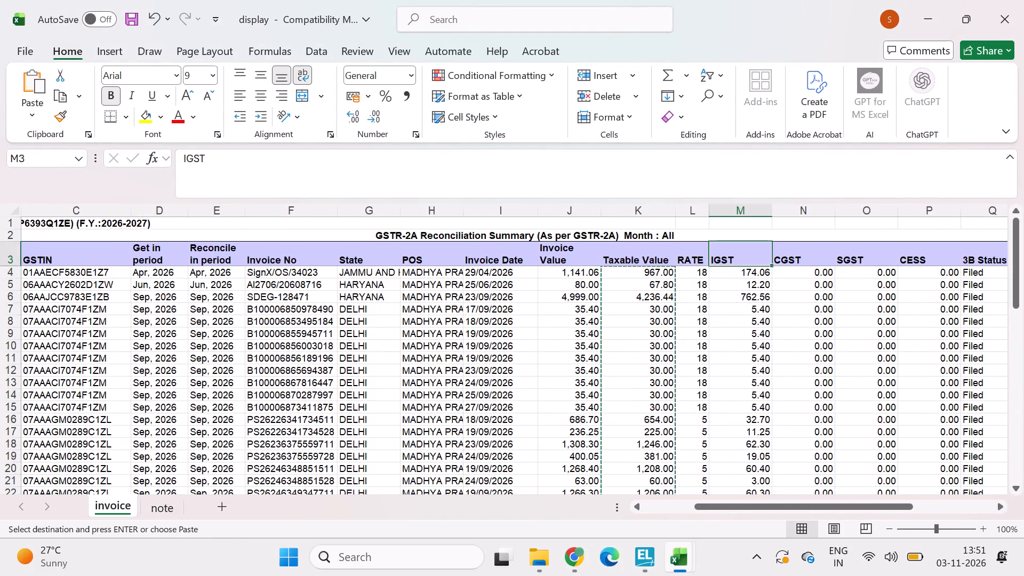
key("Down")
key("ctrl+shift+Down")
key("ctrl+c")
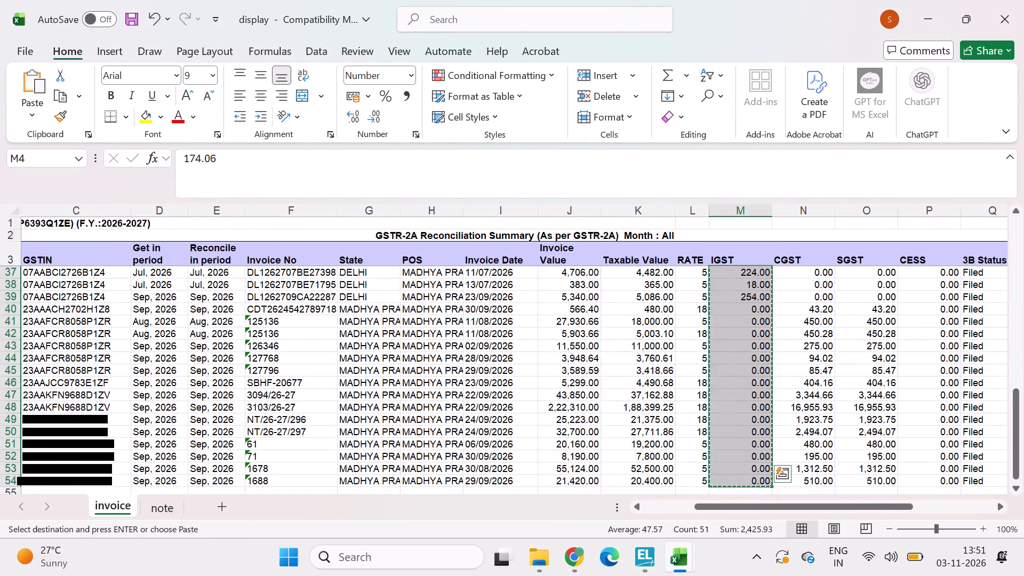
key("alt+Tab")
key("Right")
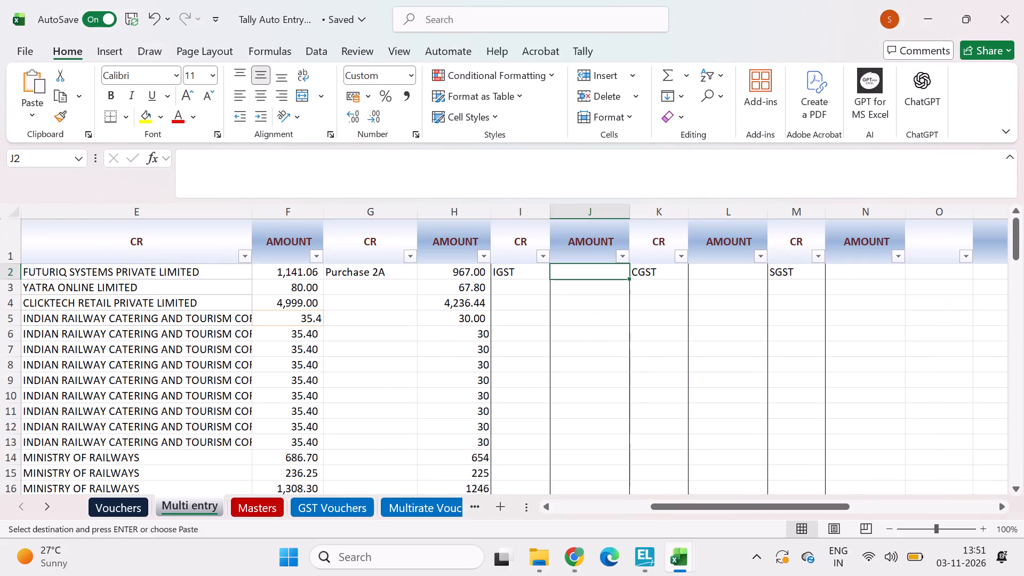
key("ctrl+alt+v")
key("v")
key("Return")
Copy the exported CGST column from N4 down and paste it as values into the CGST ledger's AMOUNT column from L2.
key("Right")
key("Right")
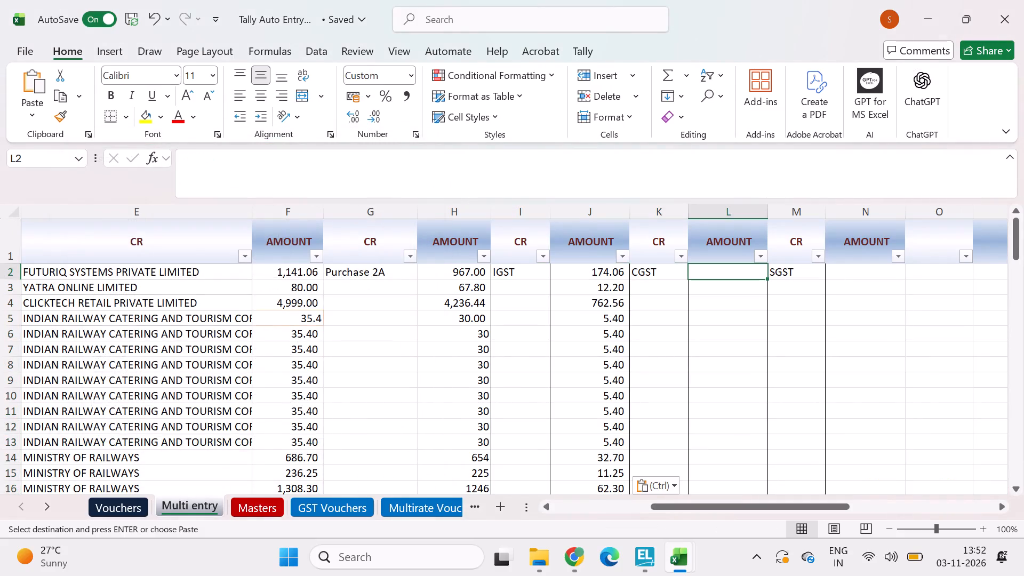
key("alt+Tab")
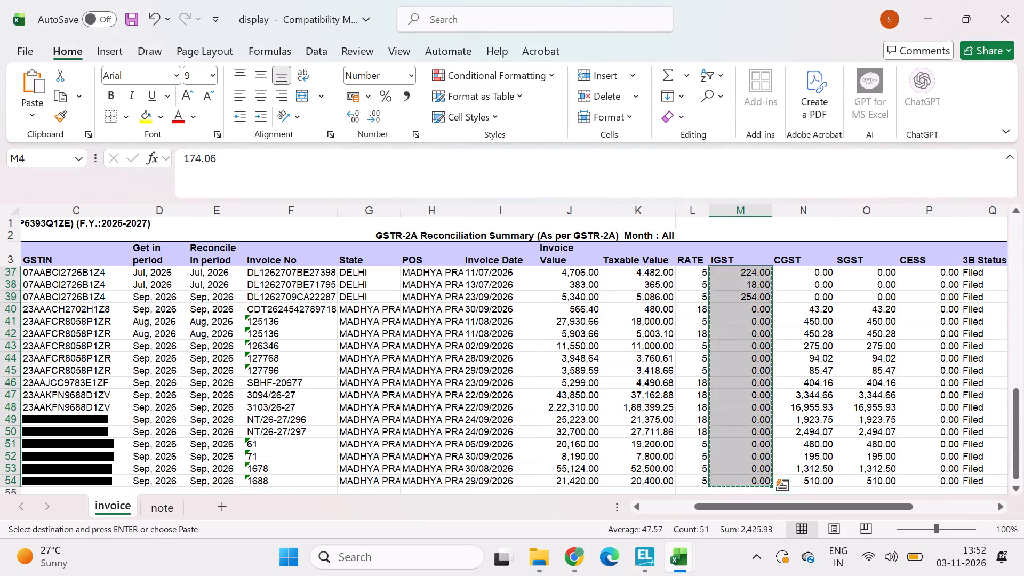
key("Right")
key("Up")
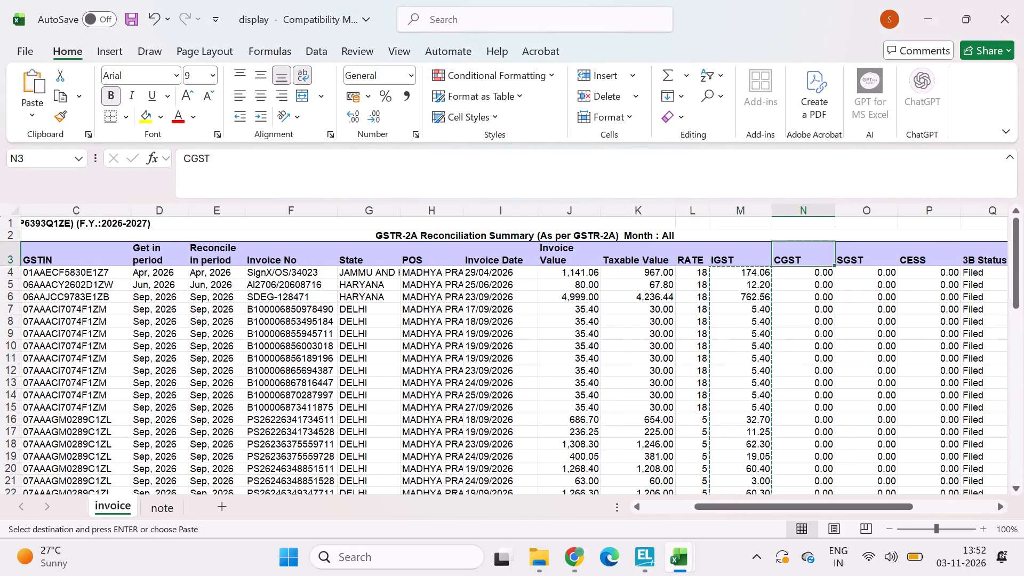
key("Down")
key("ctrl+shift+Down")
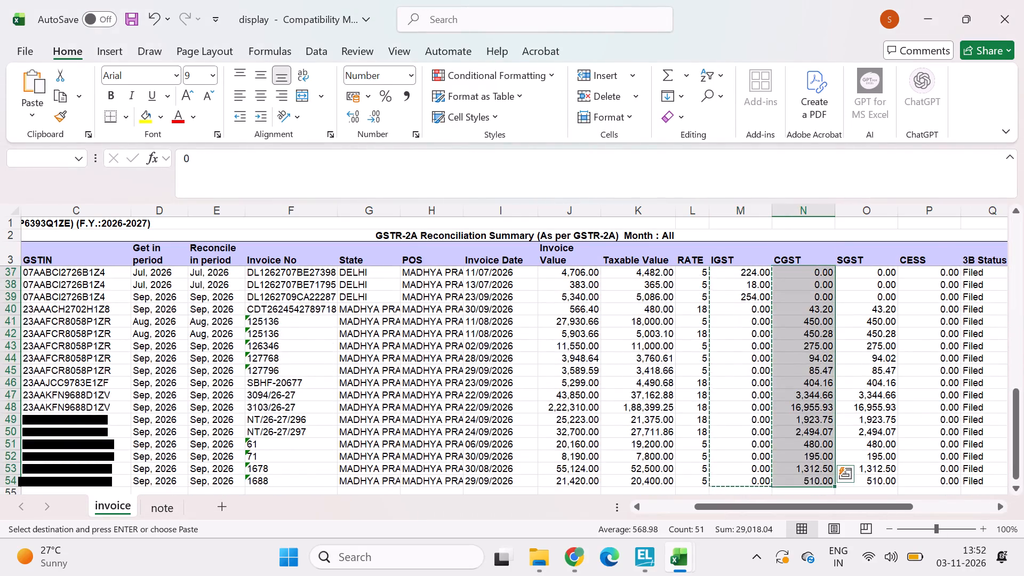
key("ctrl+c")
key("alt+Tab")
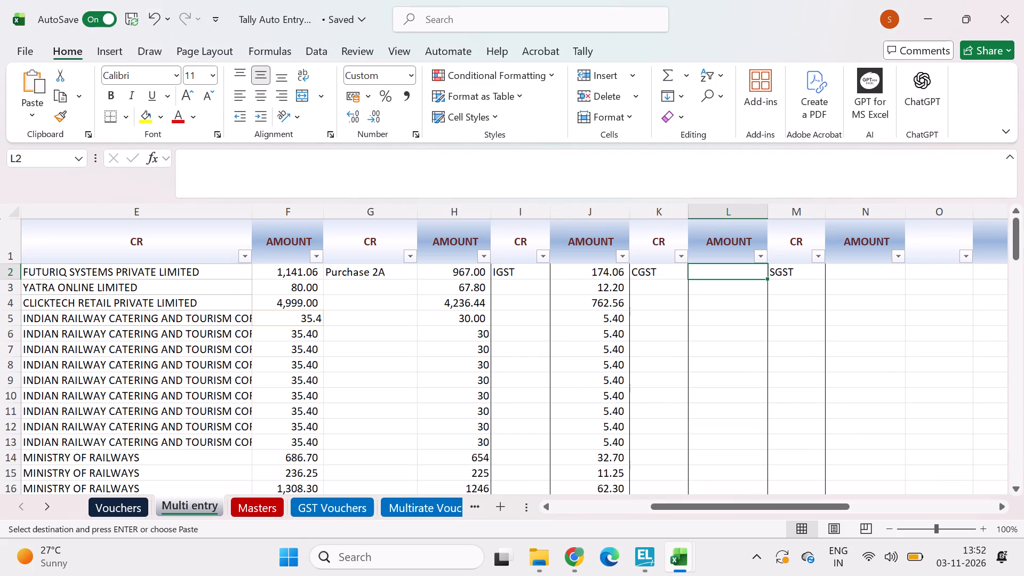
key("ctrl+alt+v")
key("v")
key("Return")
Paste the same copied CGST amounts as values into the SGST ledger's AMOUNT column from N2.
key("Right")
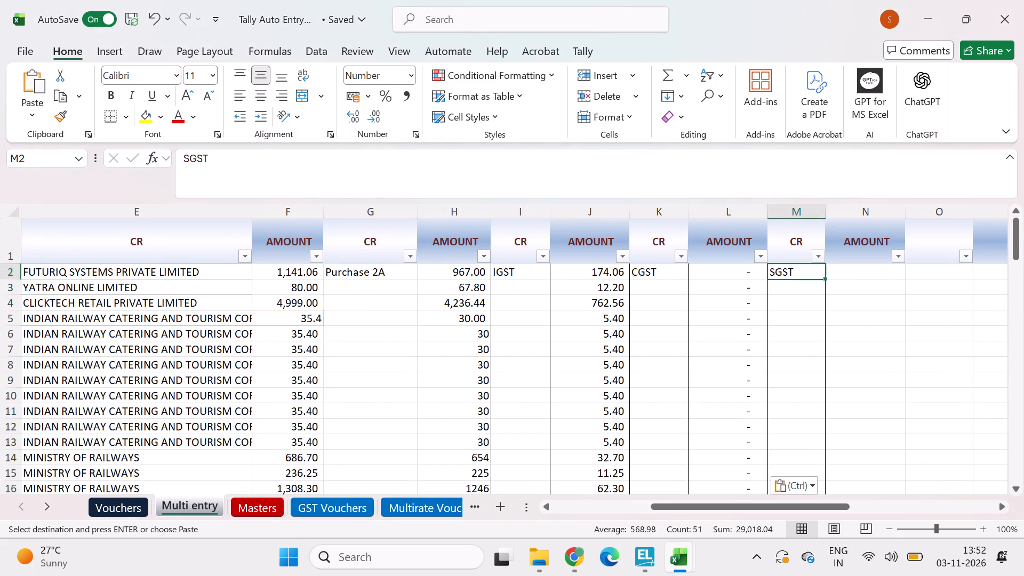
key("Right")
key("alt+Tab")
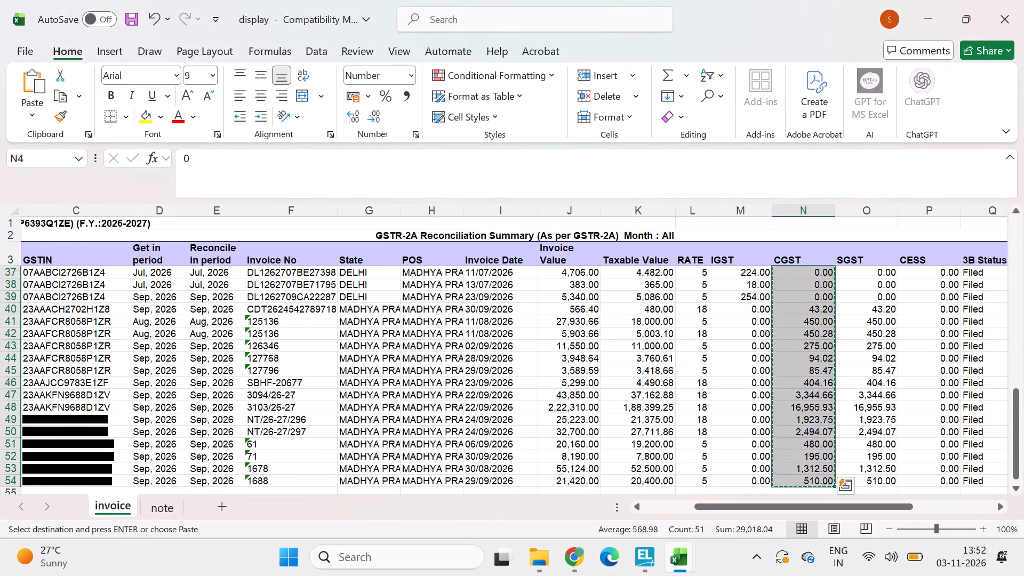
key("alt+Tab")
key("ctrl+alt+v")
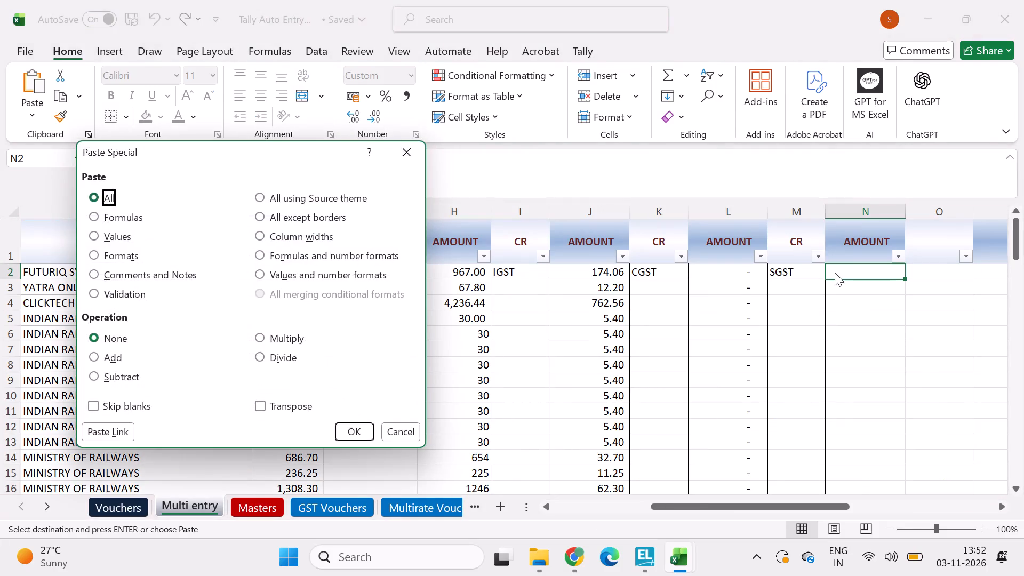
key("v")
key("Return")
Fill the IGST ledger name from I2 down through all invoice rows of the Multi entry sheet.
key("Right")
key("Left")
key("Left")
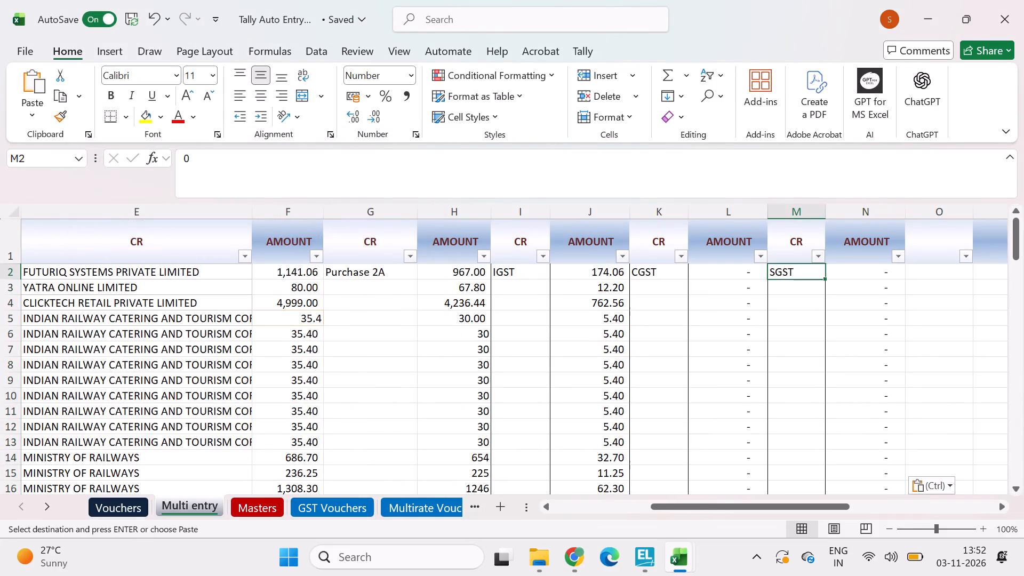
key("Left")
key("Left")
key("Left")
key("Left")
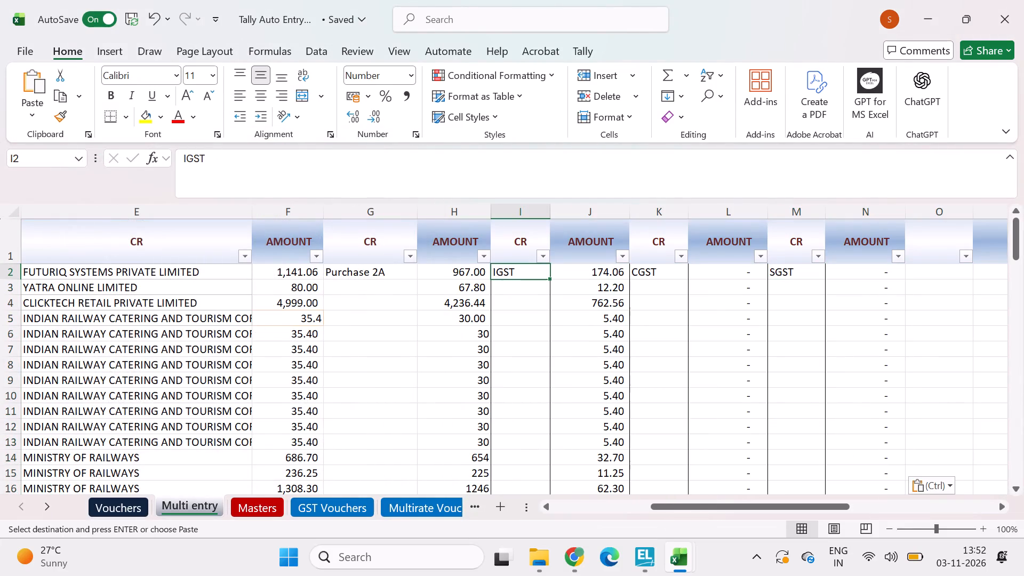
left_click(553, 281)
left_click_drag(553, 281, 670, 274)
Fill the CGST ledger name from K2 and the SGST ledger name from M2 down through all invoice rows.
left_click(670, 274)
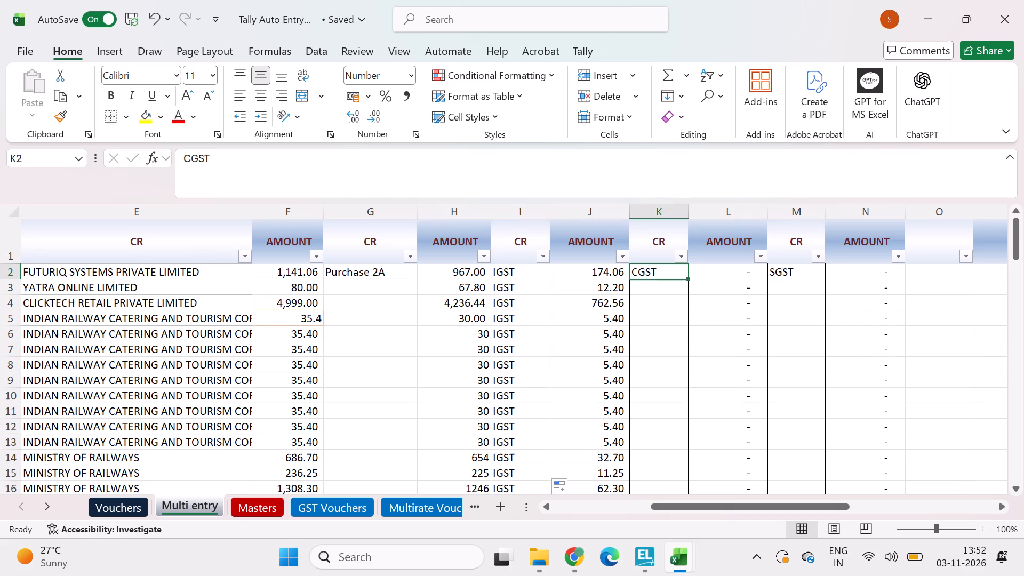
double_click(689, 281)
left_click(802, 275)
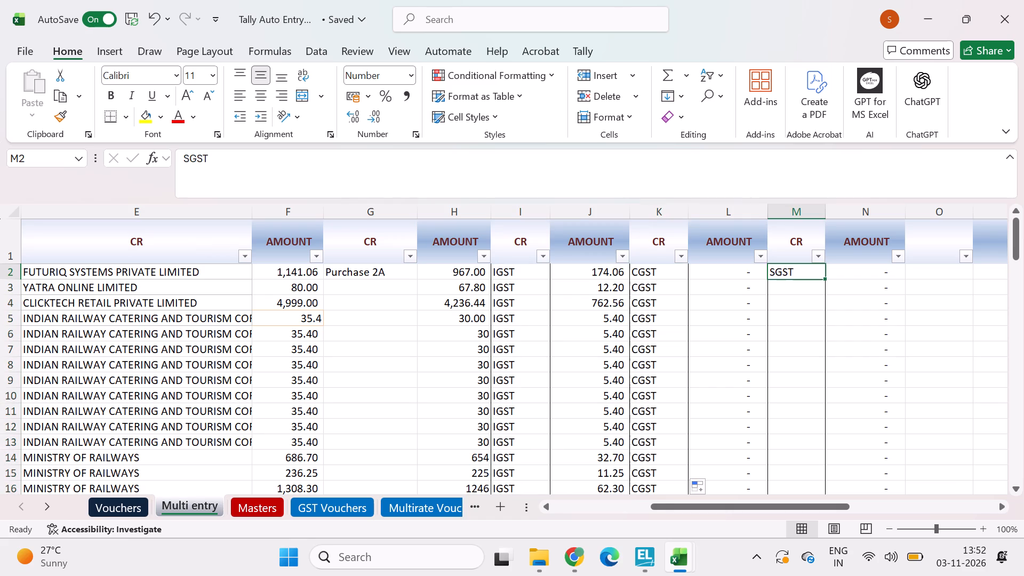
double_click(826, 280)
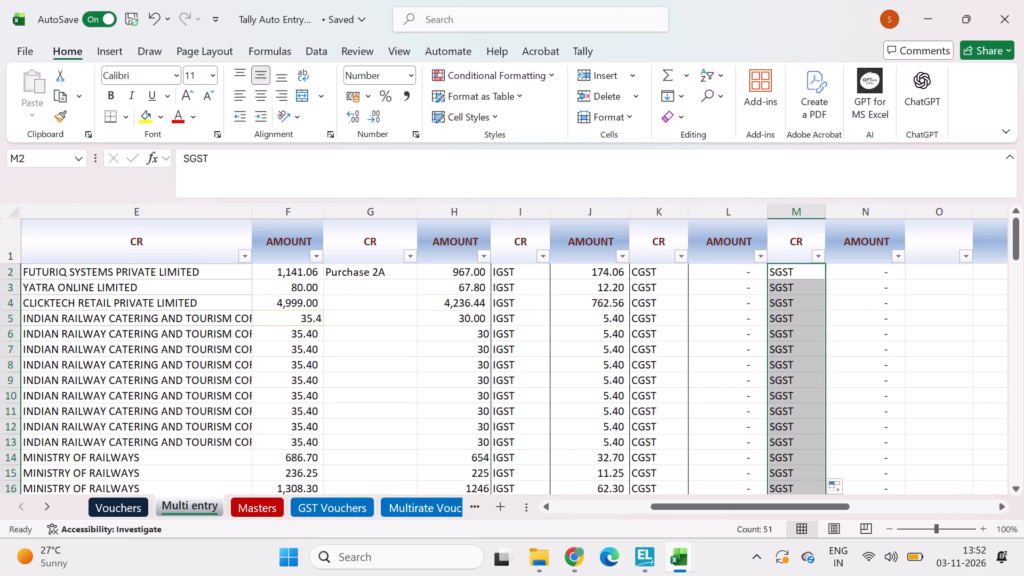
Fill the Purchase 2A ledger name from G2 down to the last invoice row, G52, and check the end of the column.
left_click(396, 270)
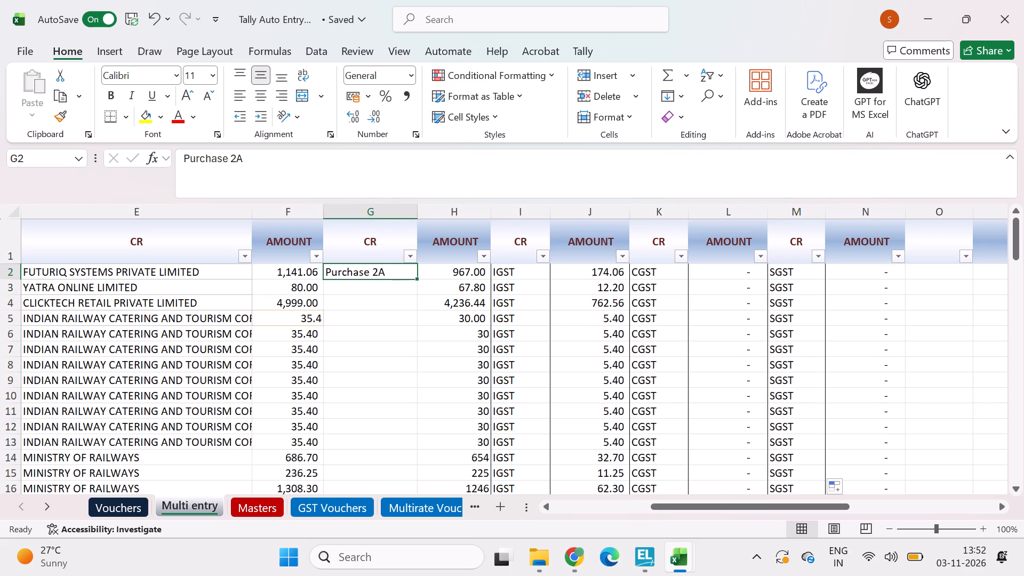
double_click(419, 278)
key("ctrl+Down")
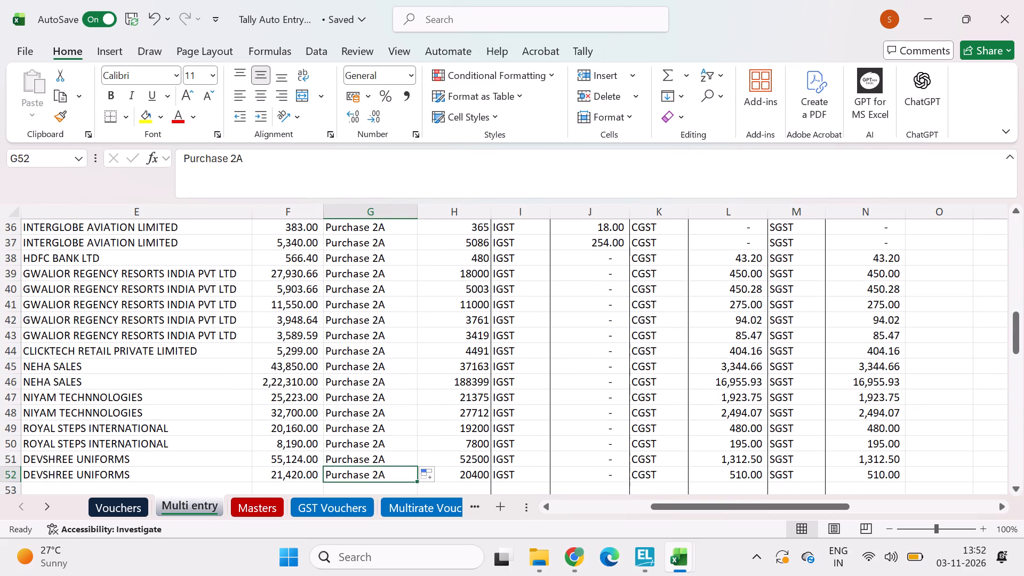
key("ctrl+Up")
Enter the narration "Purchase Entry from 2A" in D2 of the Multi entry sheet.
key("Down")
key("Left")
key("Left")
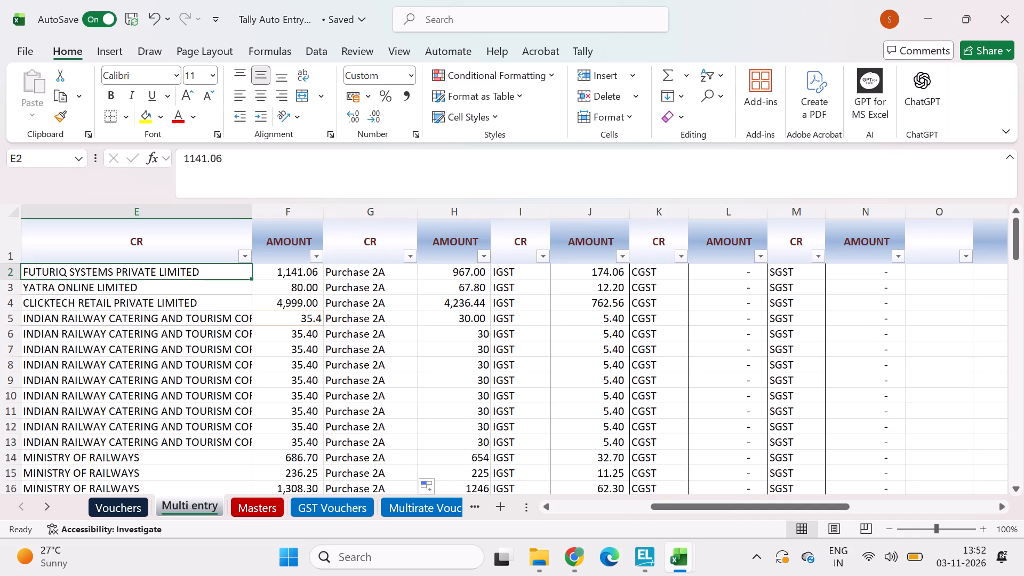
key("Left")
key("Left")
key("Left")
key("Right")
key("Right")
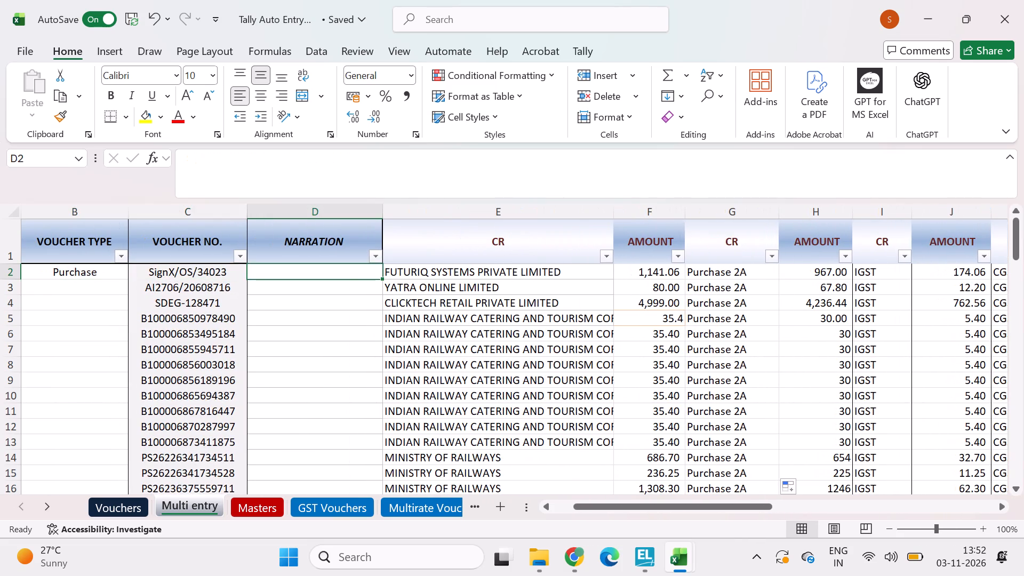
key("shift+p")
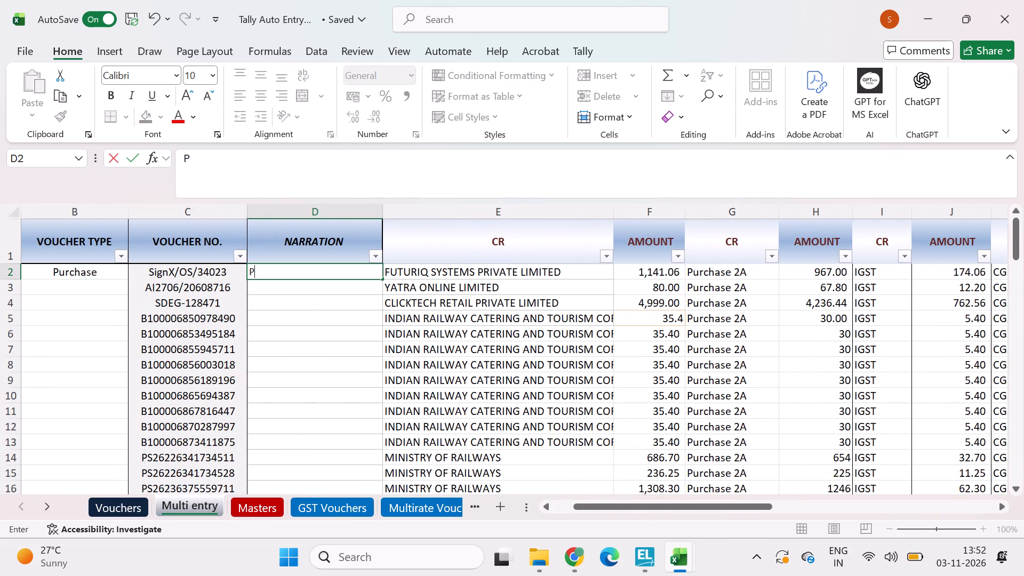
key("BackSpace")
key("BackSpace")
type("Purch")
type("ase")
key("space")
type("Entry from")
key("space")
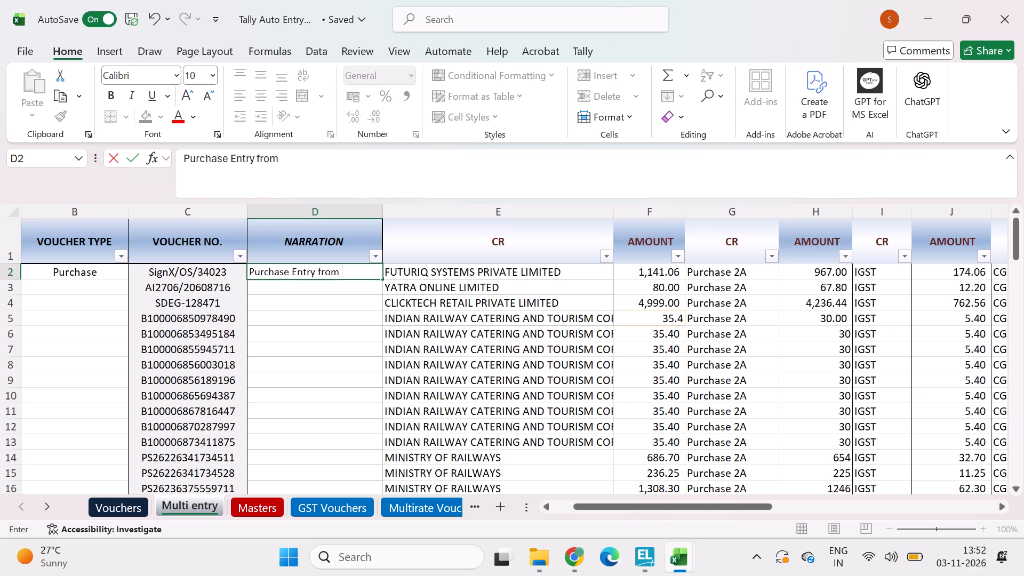
type("2A")
left_click(359, 351)
Fill the narration from D2 down through the last invoice row, D52.
left_click(373, 274)
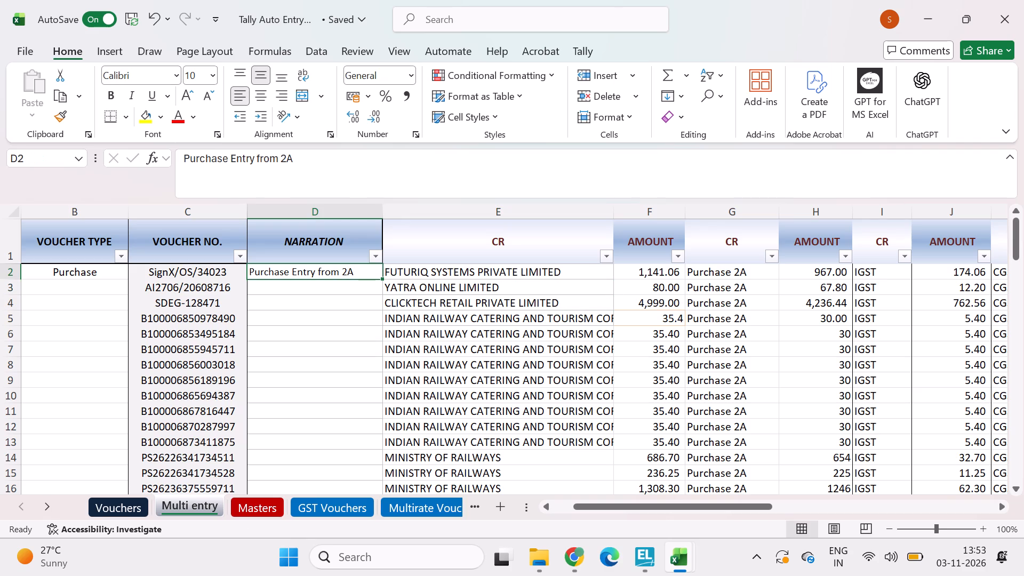
double_click(385, 281)
key("ctrl+Down")
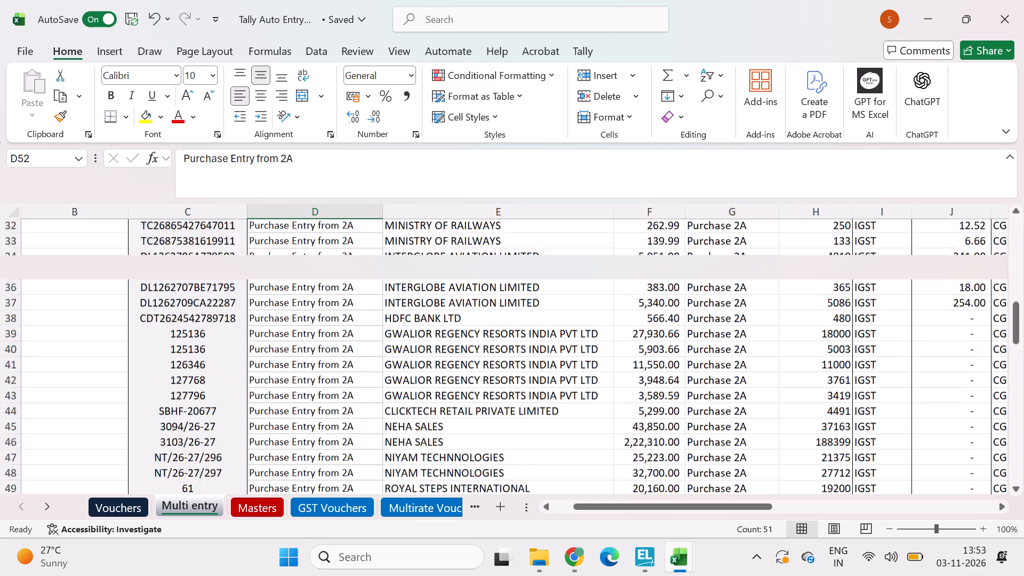
Copy the Purchase voucher type from B2 into all remaining invoice rows of the VOUCHER TYPE column, down to B52.
key("Left")
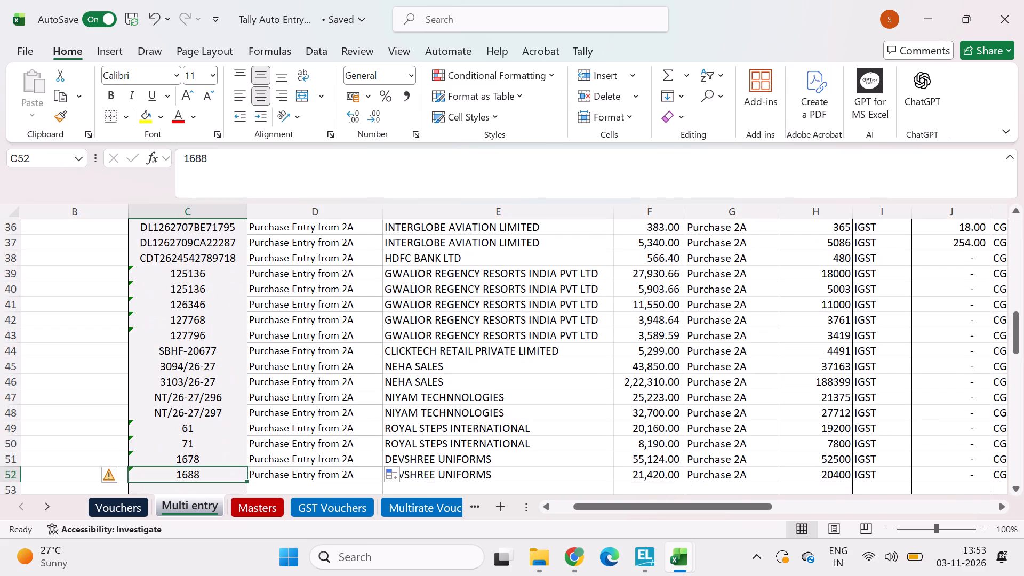
key("Left")
key("ctrl+Up")
key("Down")
key("Up")
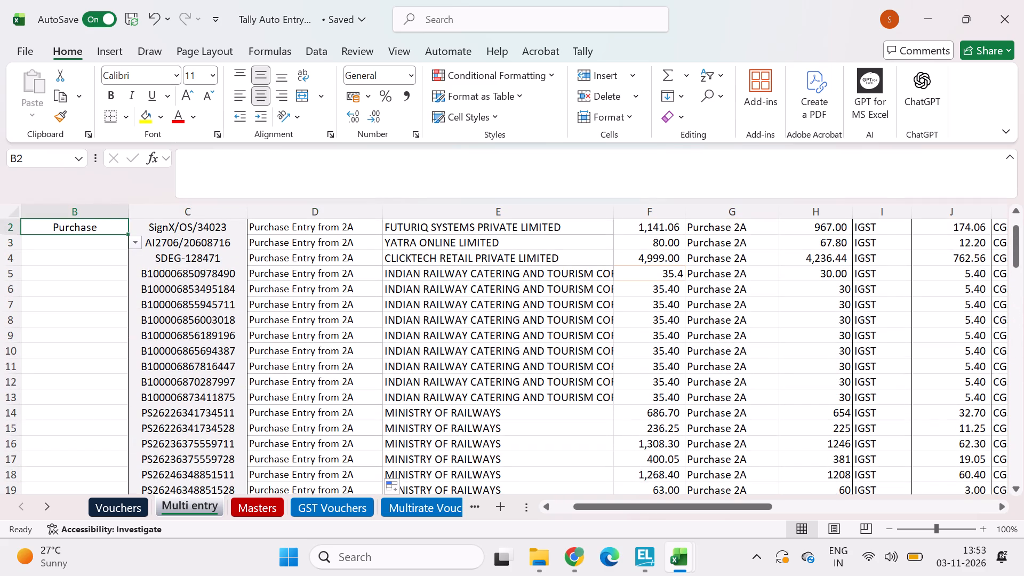
key("ctrl+c")
key("Right")
key("ctrl+Down")
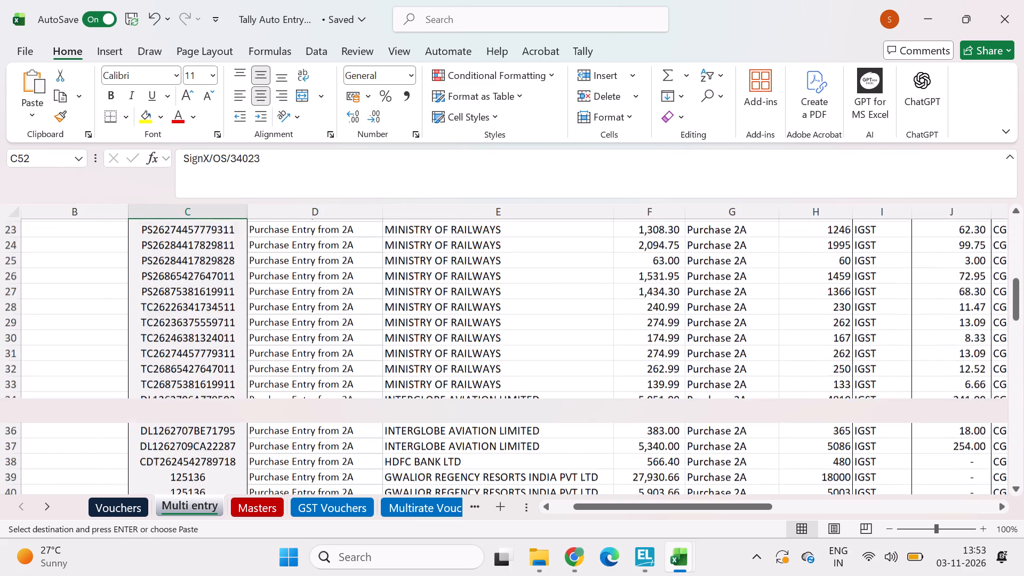
key("Left")
key("ctrl+v")
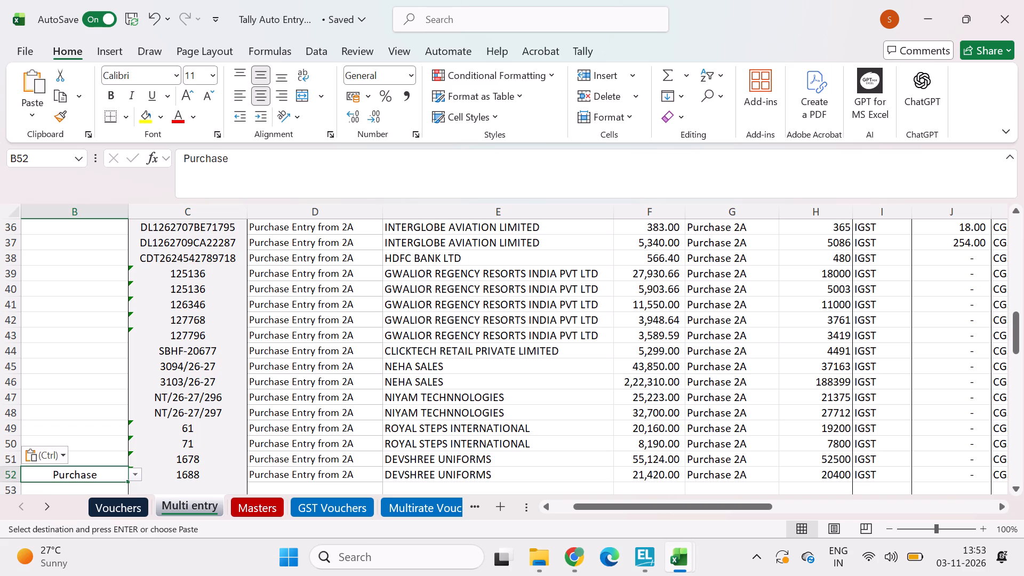
key("ctrl+shift+Up")
key("ctrl+v")
Review the Multi entry columns from Bill No. DATE across to the SGST amount, checking the CR headings of the ledger columns.
key("Left")
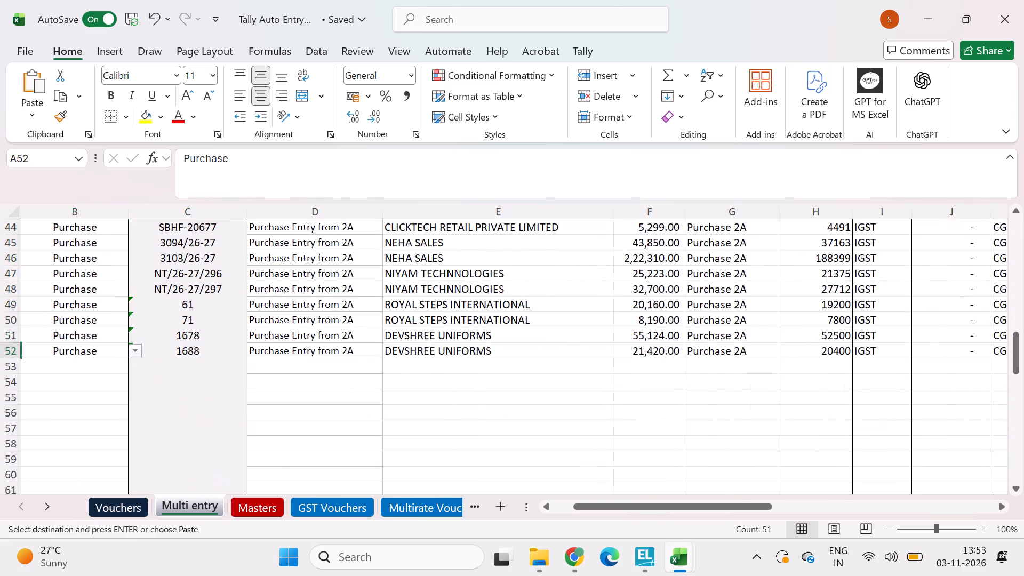
key("Left")
key("ctrl+Up")
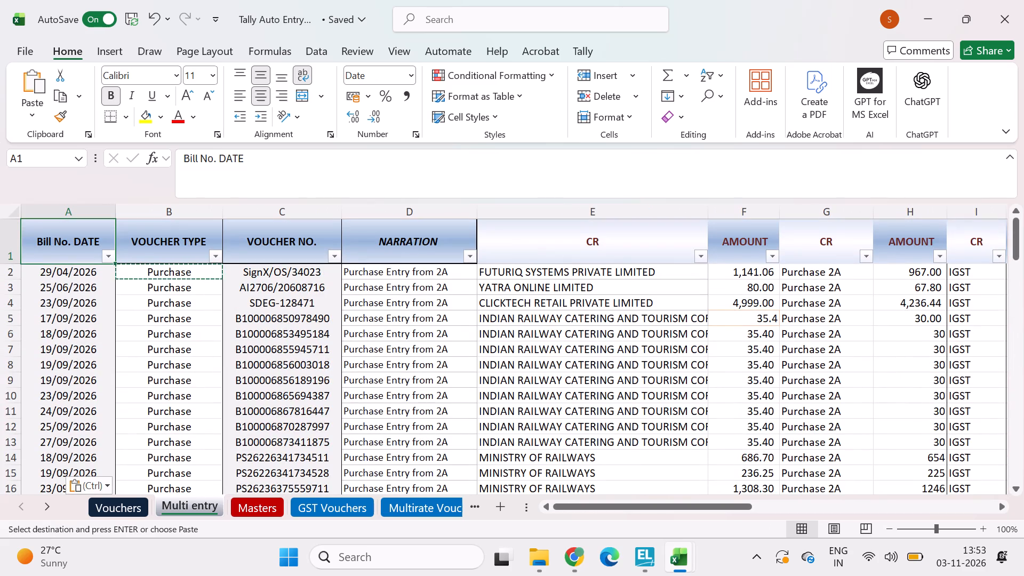
key("Right")
key("Right")
key("Right")
key("Right")
key("Right")
key("Right")
key("Right")
key("Right")
key("Right")
key("Right")
key("Right")
key("Right")
key("Right")
key("Right")
key("Right")
key("Right")
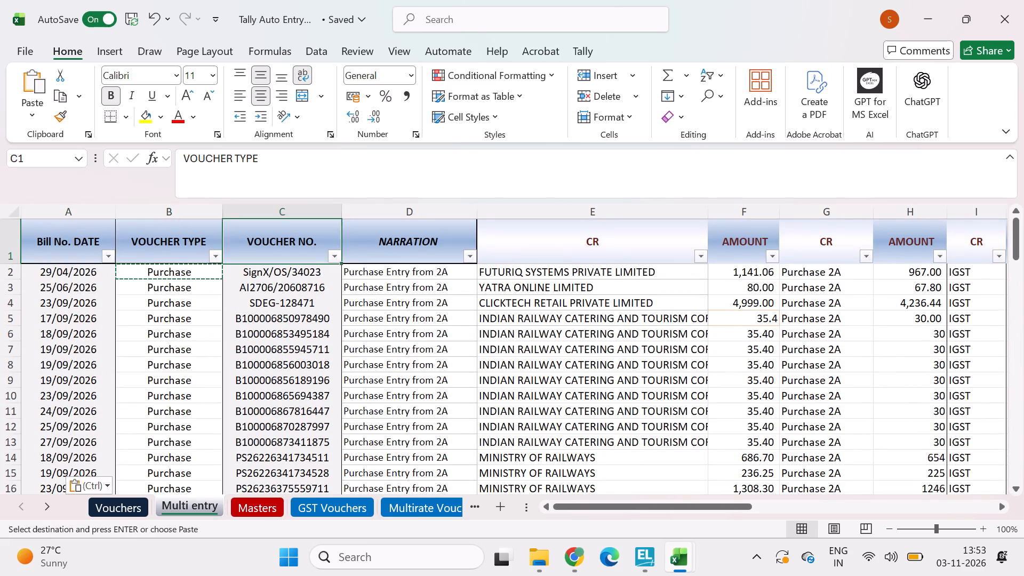
key("Left")
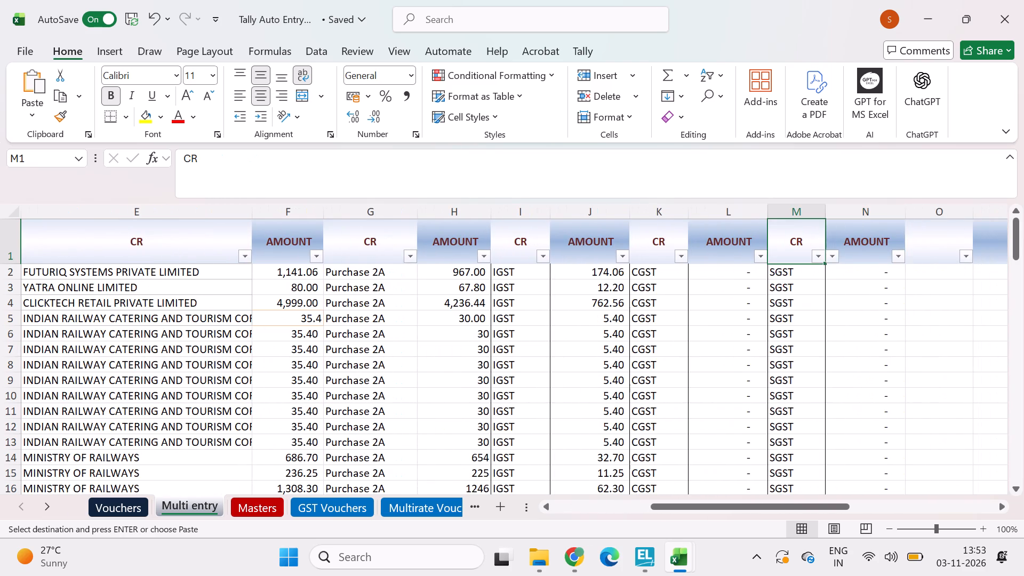
key("Right")
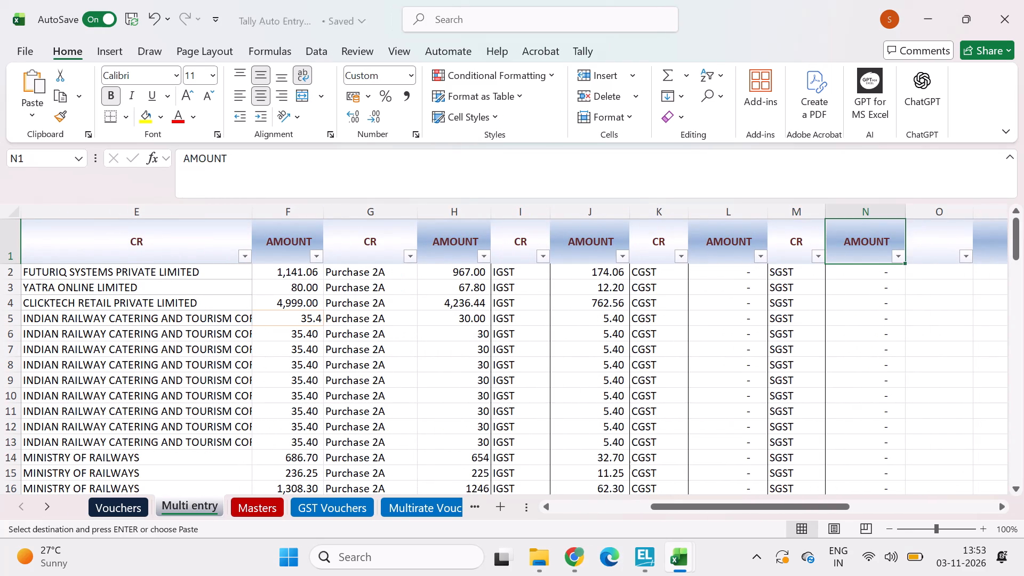
key("Down")
key("Down")
key("Up")
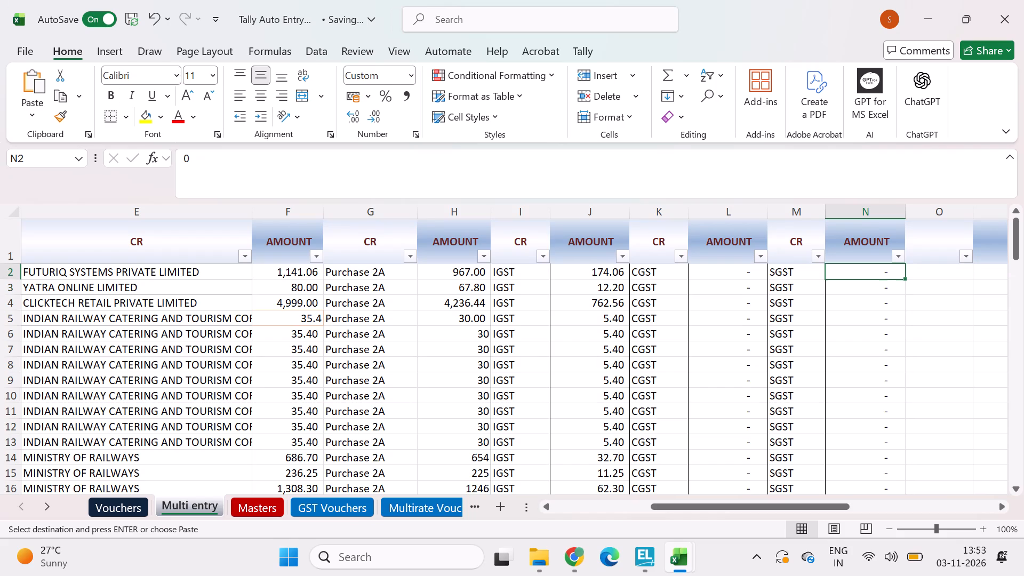
key("Left")
key("Left")
key("Left")
key("Left")
key("Left")
key("Left")
key("Left")
key("Left")
key("Right")
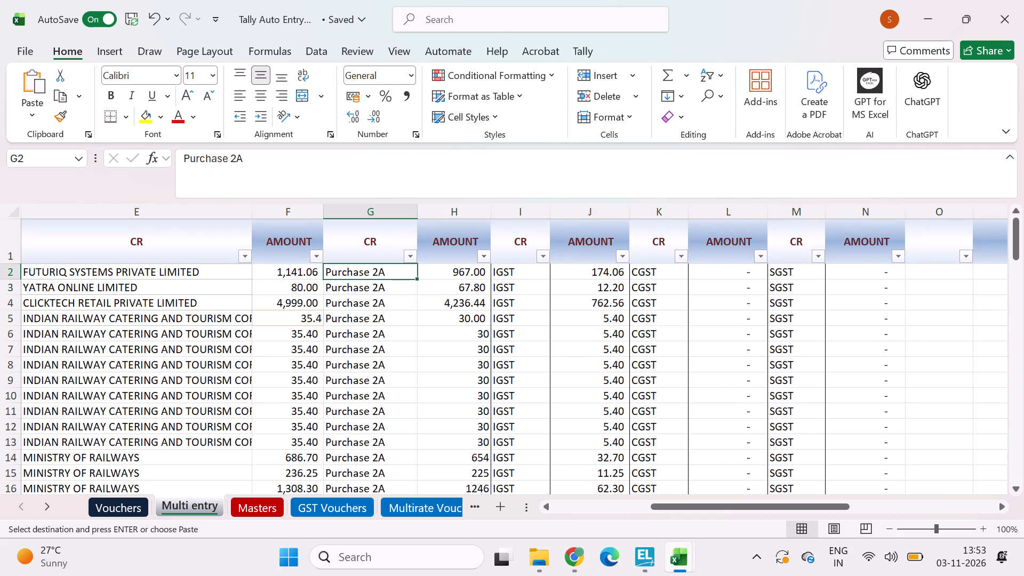
Change the headings of the Purchase 2A, IGST, CGST and SGST ledger columns (G1, I1, K1, M1) to DR.
left_click(369, 234)
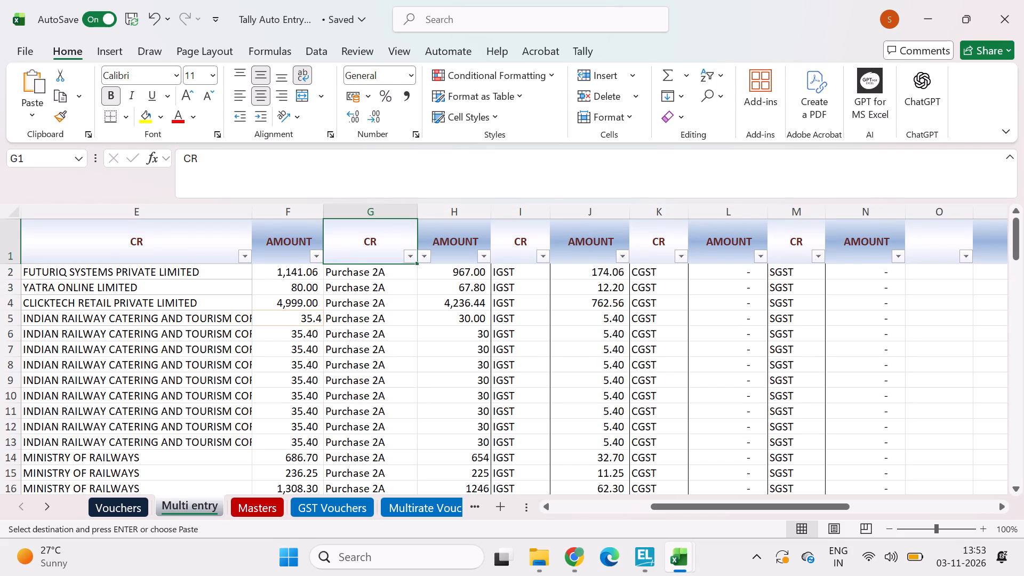
key("shift+d")
key("shift+r")
key("Right")
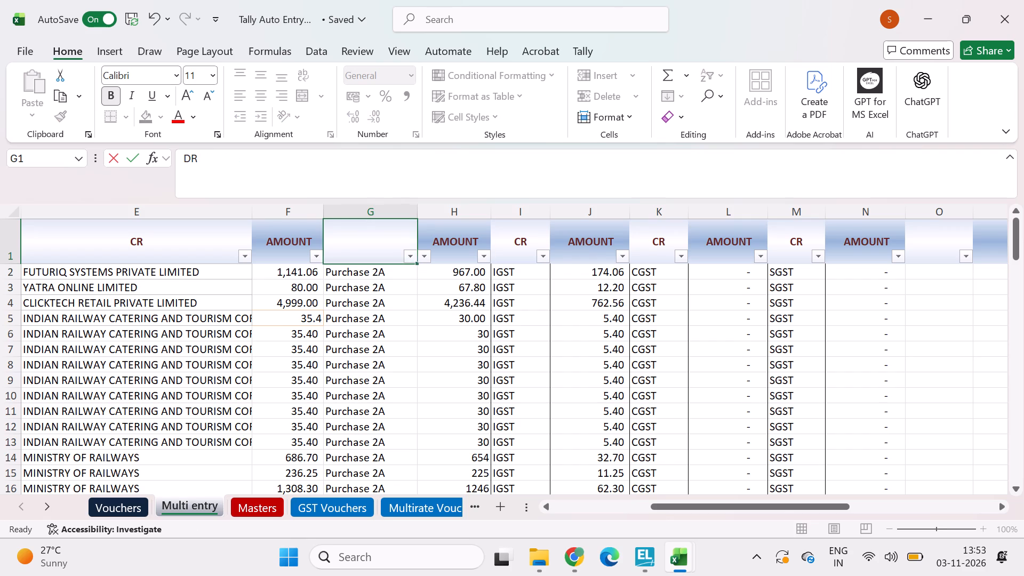
key("Right")
type("DR")
key("Right")
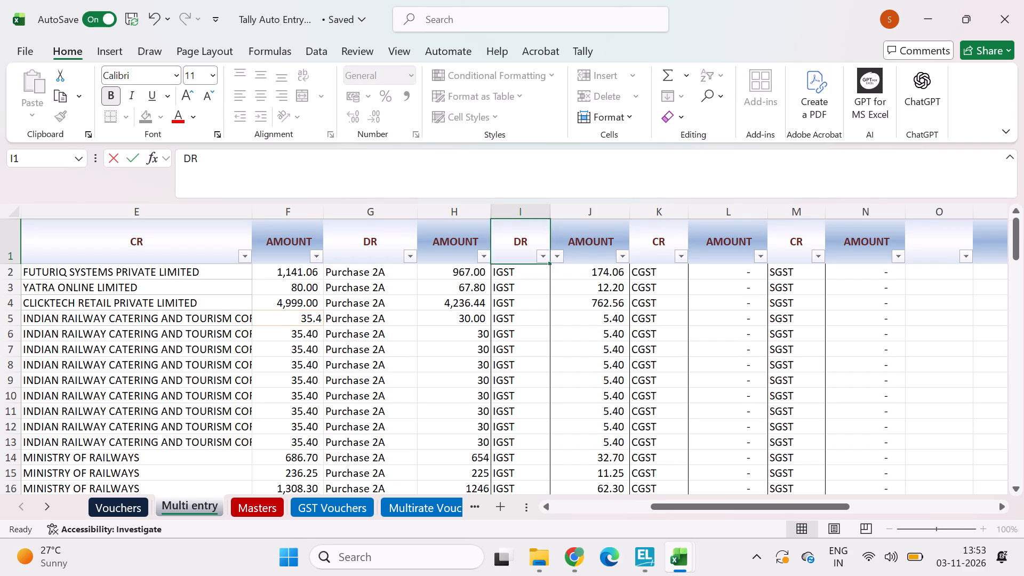
key("Right")
type("DR")
key("Right")
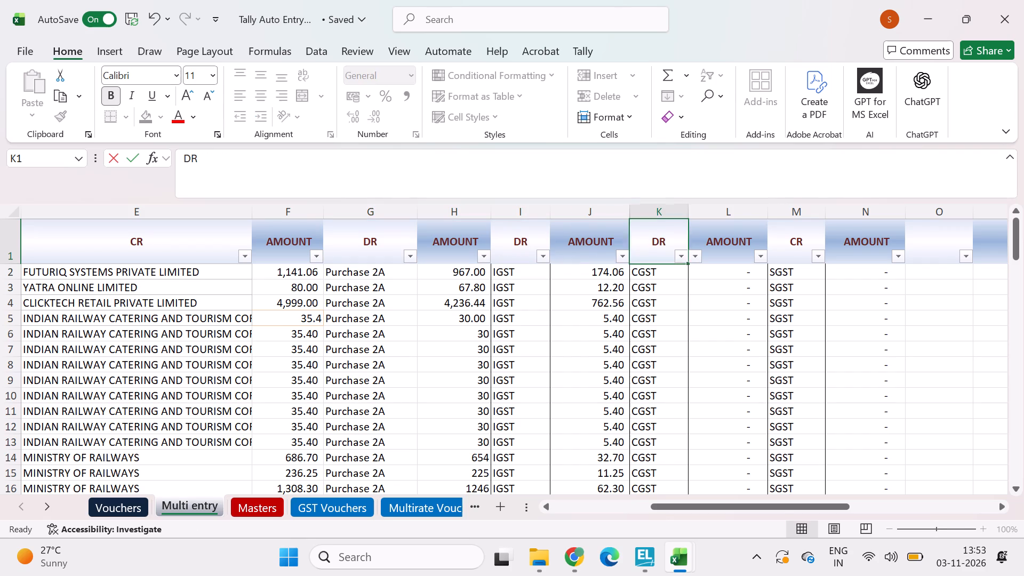
key("Right")
type("DR")
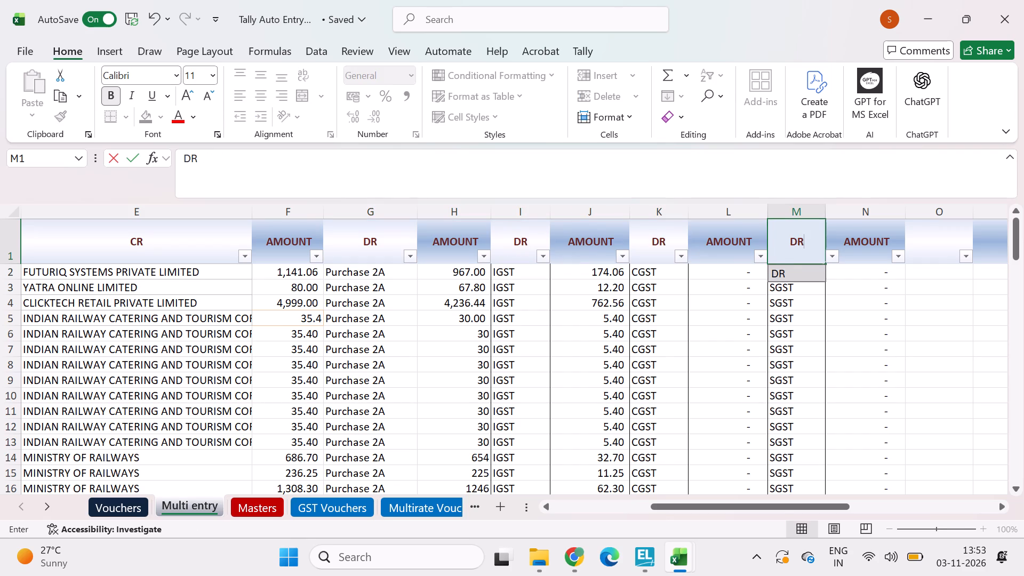
key("Right")
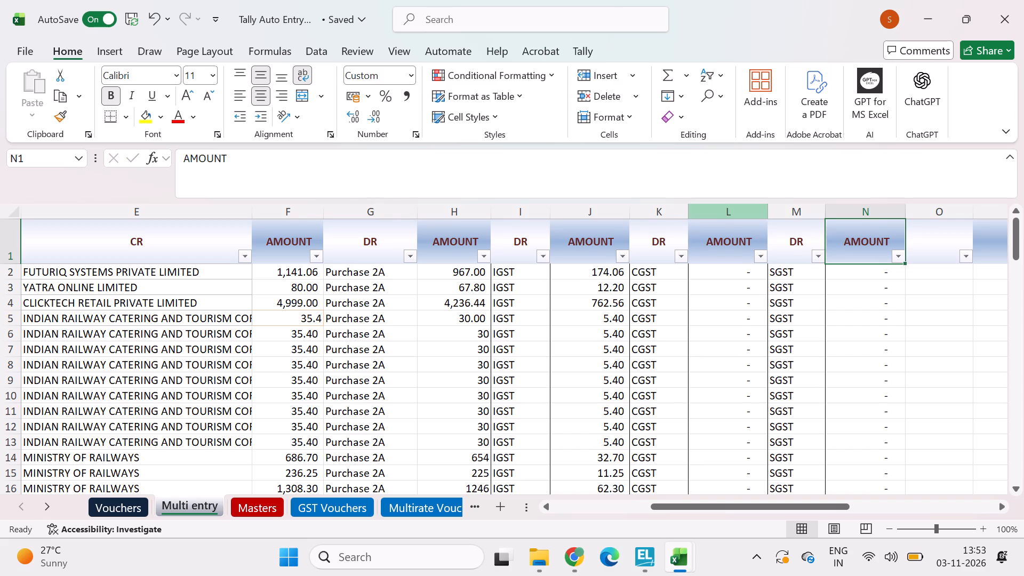
Move the supplier CR column and its AMOUNT column (E and F) to directly after the SGST amount column, before column O.
scroll(751, 219, "right", 1)
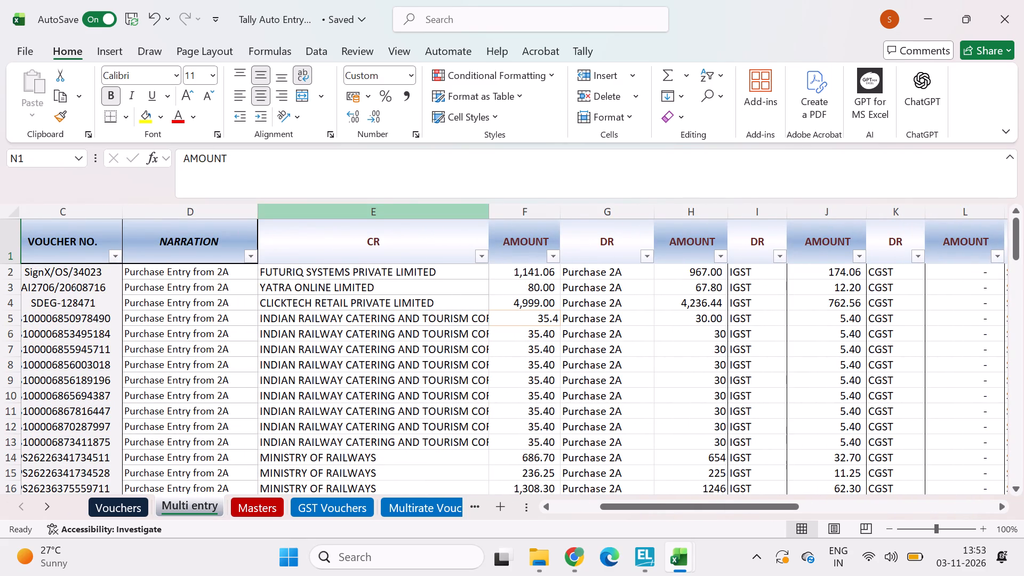
left_click_drag(412, 217, 510, 219)
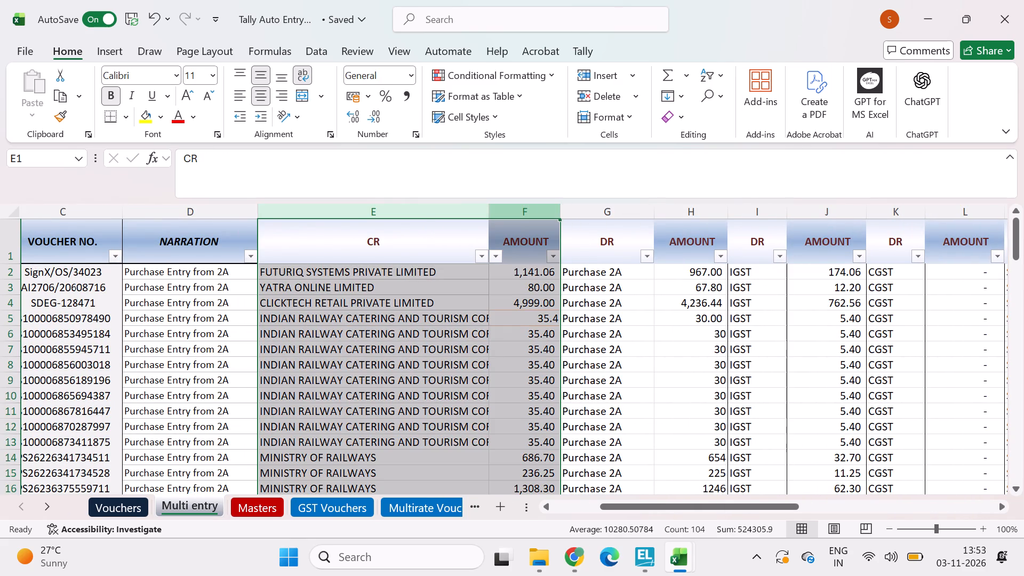
key("ctrl+x")
scroll(725, 359, "left", 3)
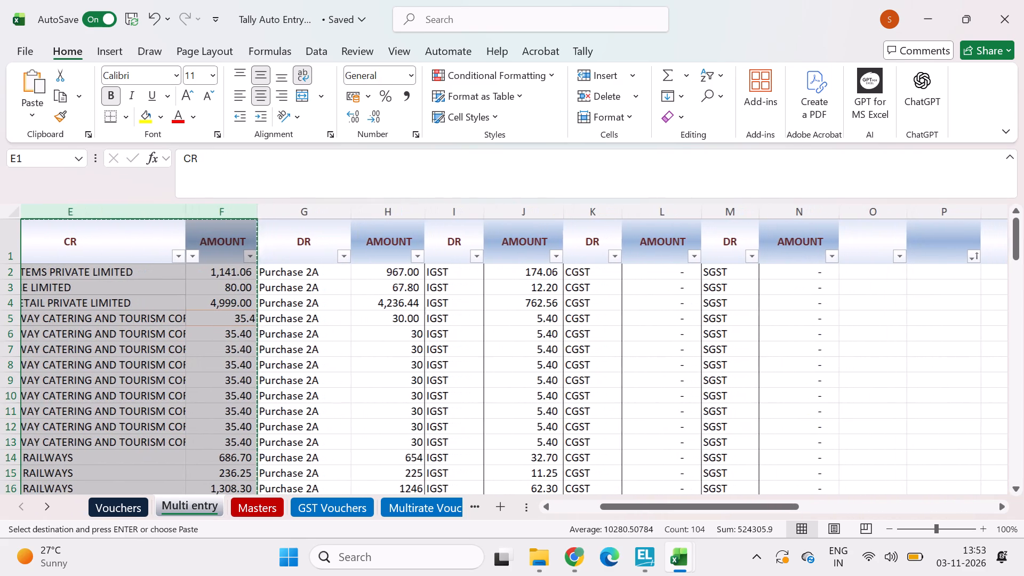
left_click(881, 212)
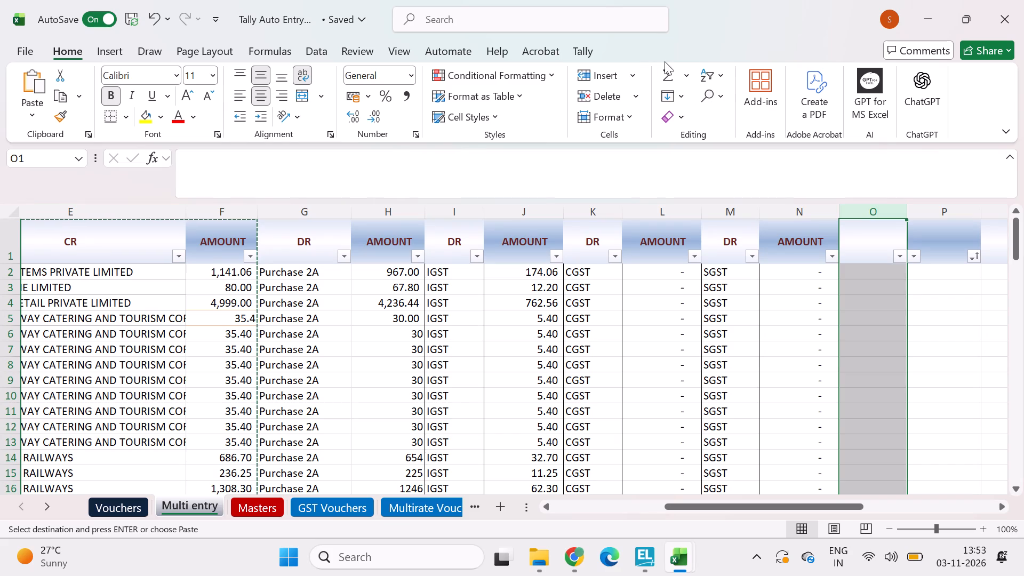
left_click(596, 74)
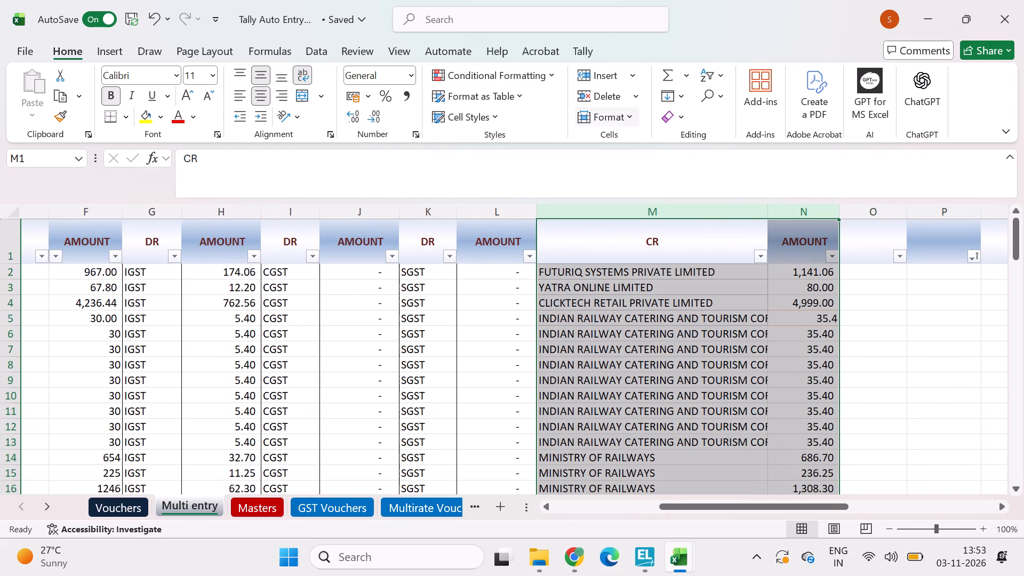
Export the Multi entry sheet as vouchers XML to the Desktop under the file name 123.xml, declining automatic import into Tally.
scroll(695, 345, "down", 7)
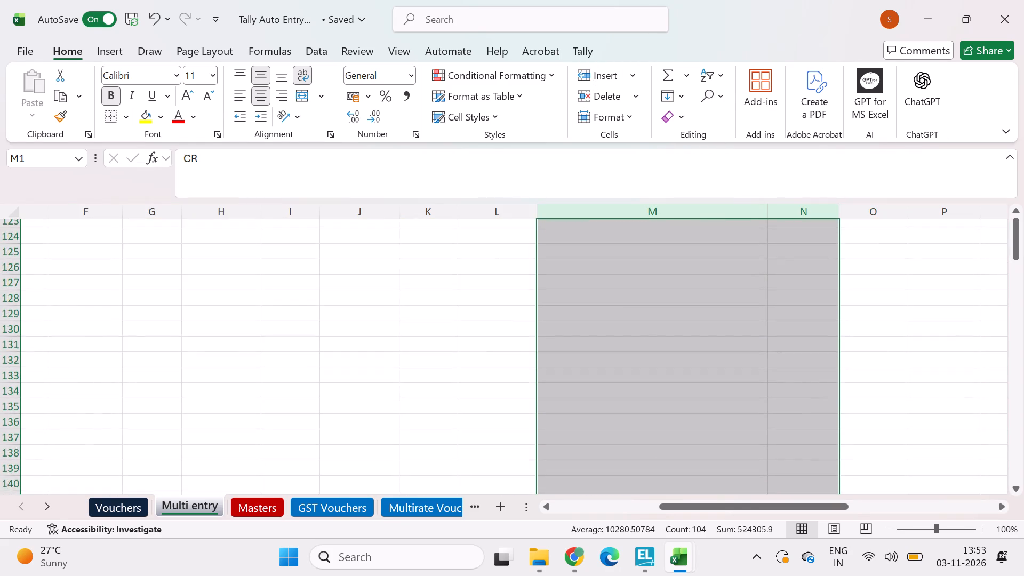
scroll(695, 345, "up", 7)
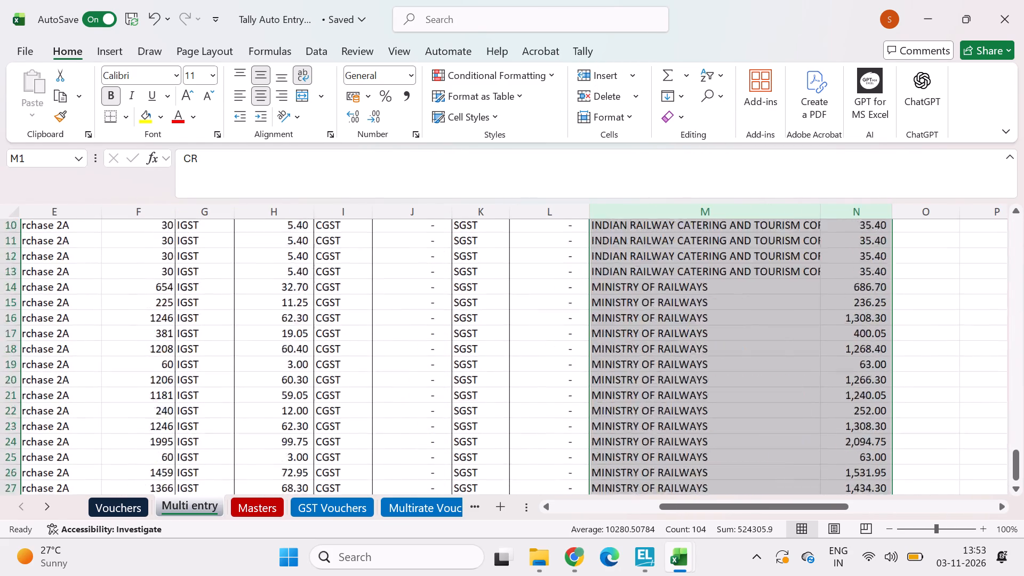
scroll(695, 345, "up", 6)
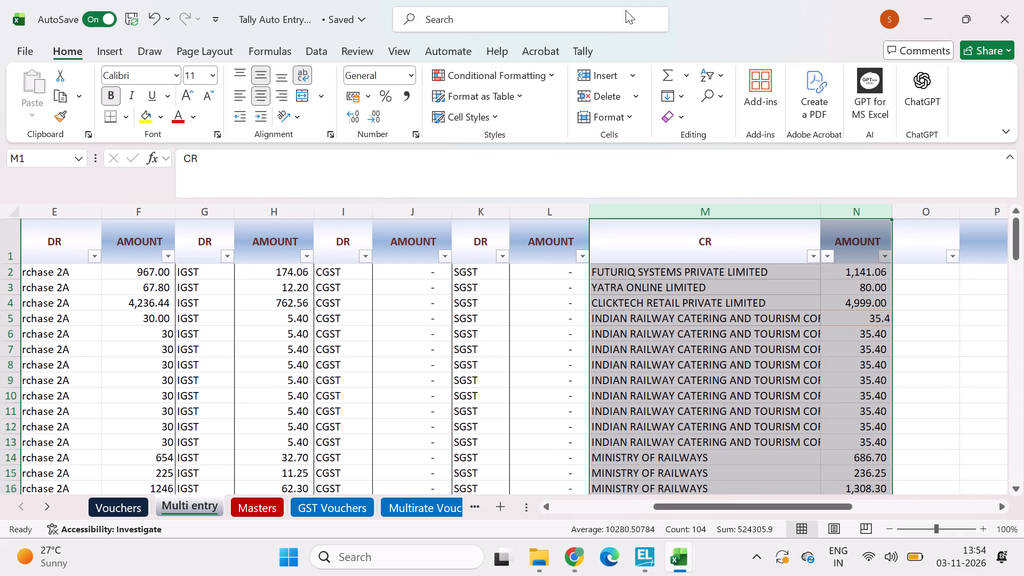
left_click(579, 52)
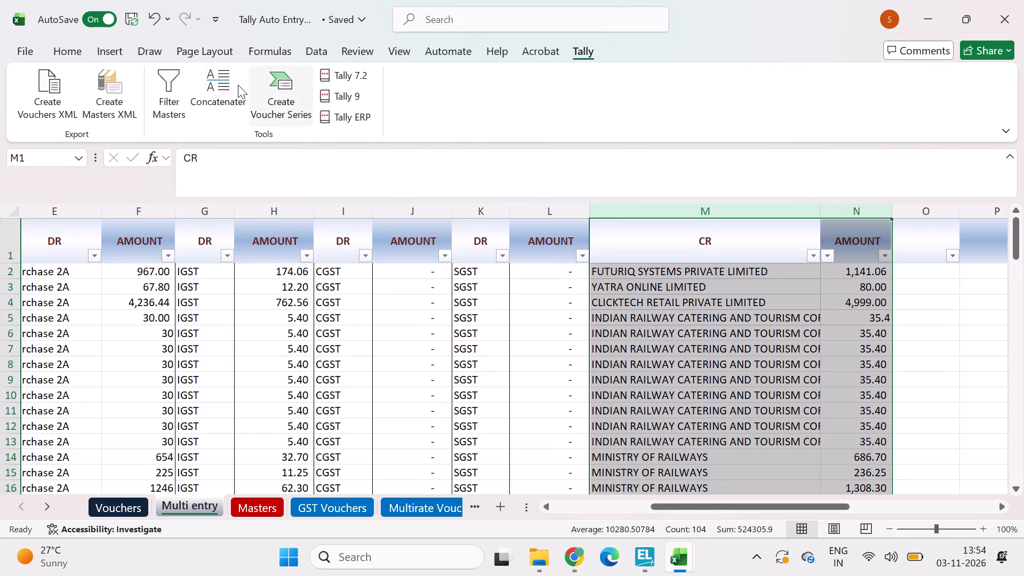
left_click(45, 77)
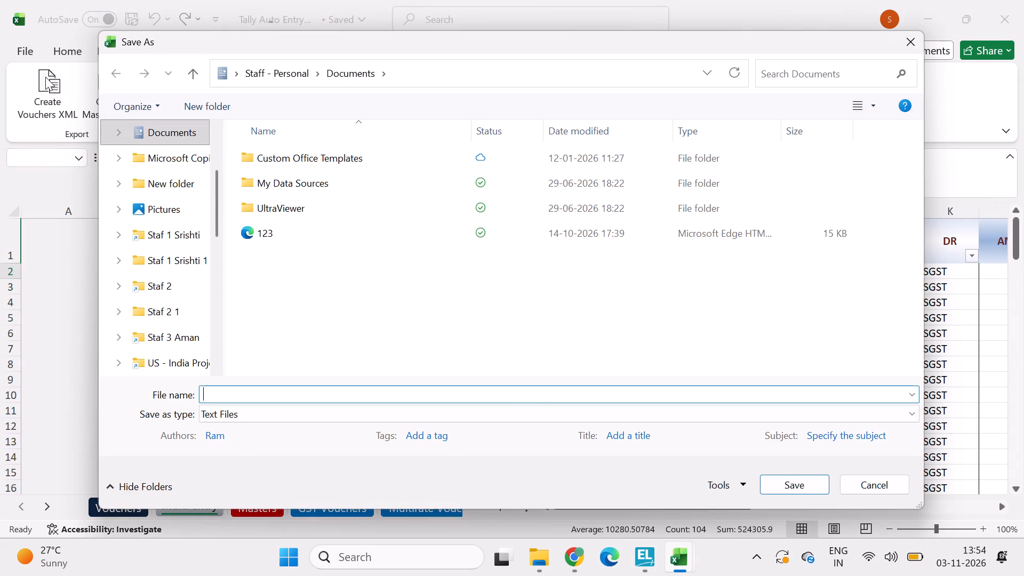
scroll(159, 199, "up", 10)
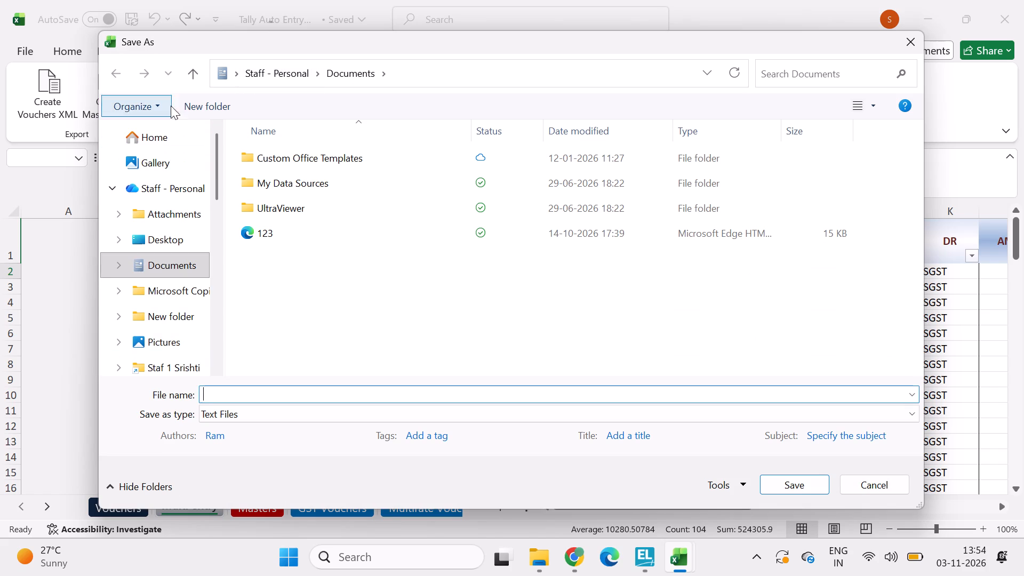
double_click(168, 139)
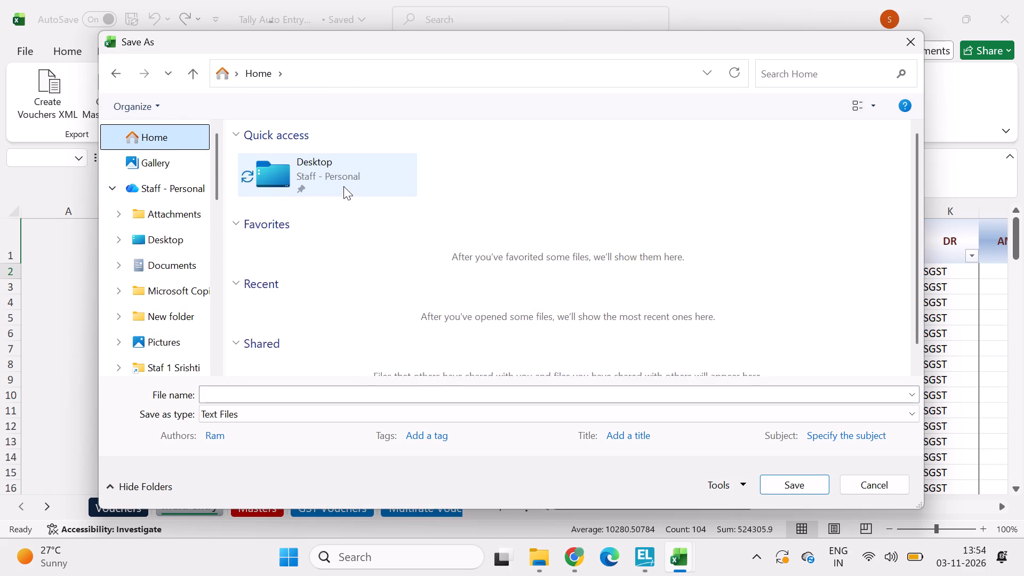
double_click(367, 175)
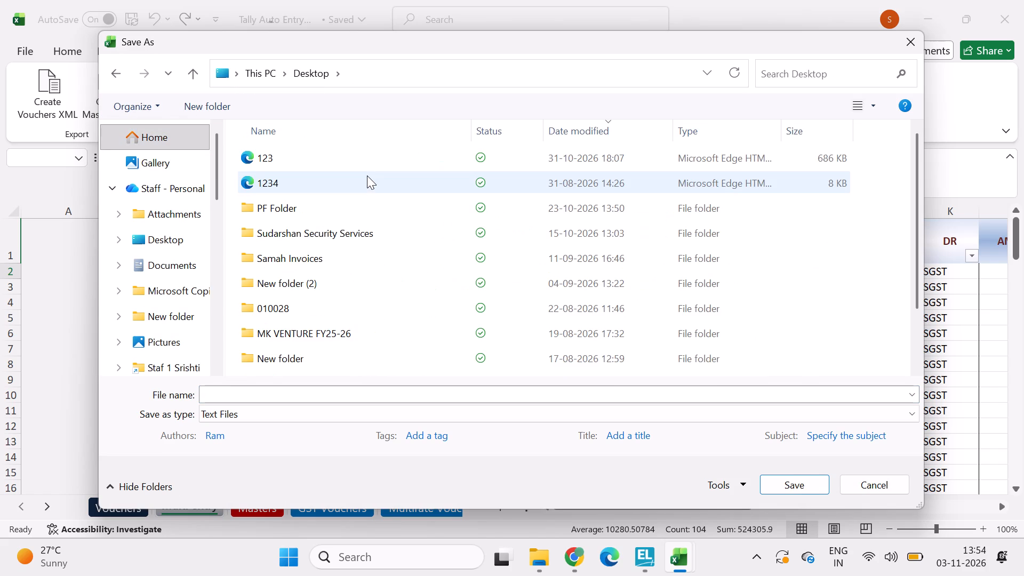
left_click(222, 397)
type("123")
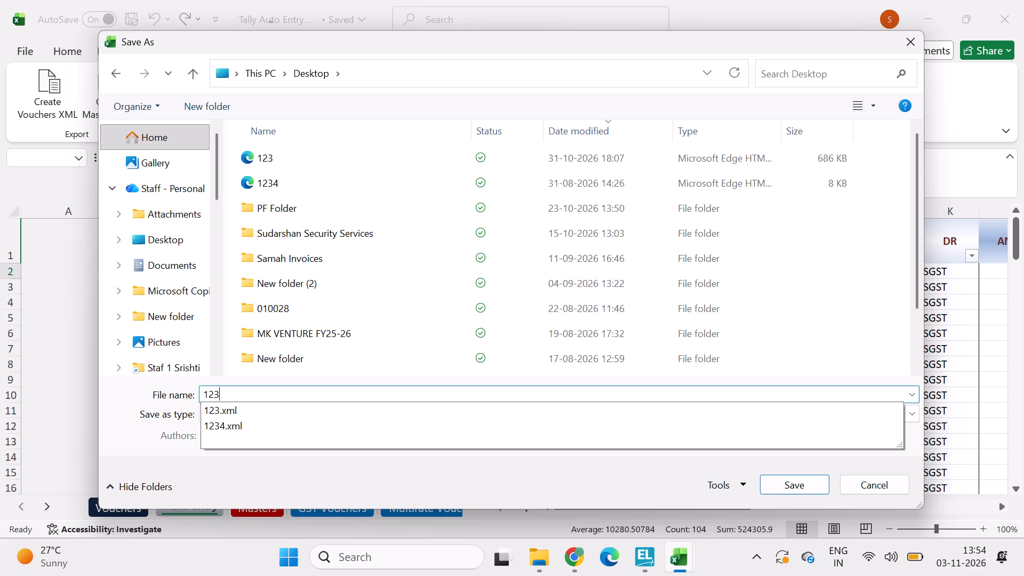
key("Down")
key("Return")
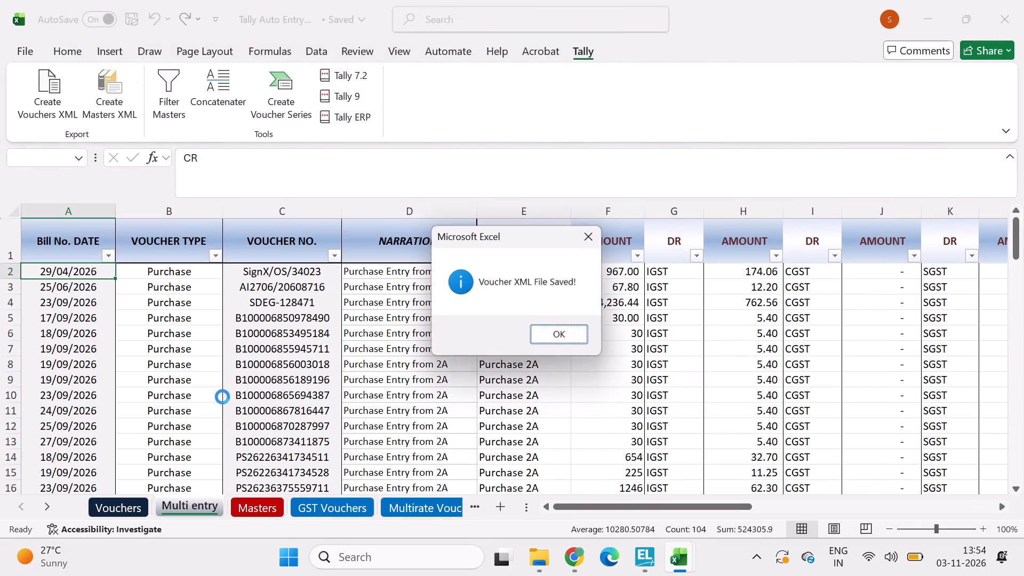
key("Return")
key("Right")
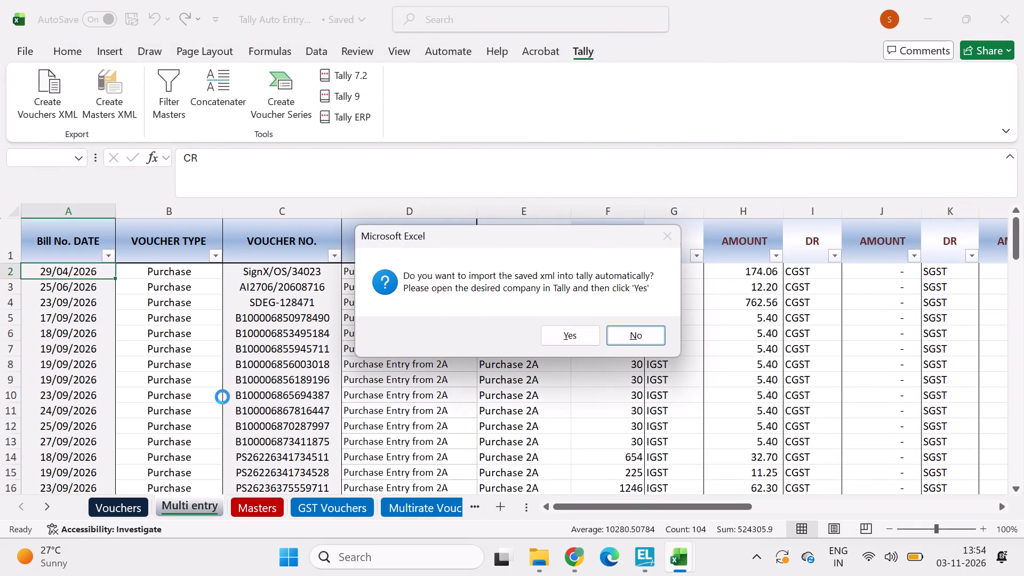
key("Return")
Switch to TallyPrime and open the transactions import for Pratapgarh Ventures Private Limited.
key("alt+Tab")
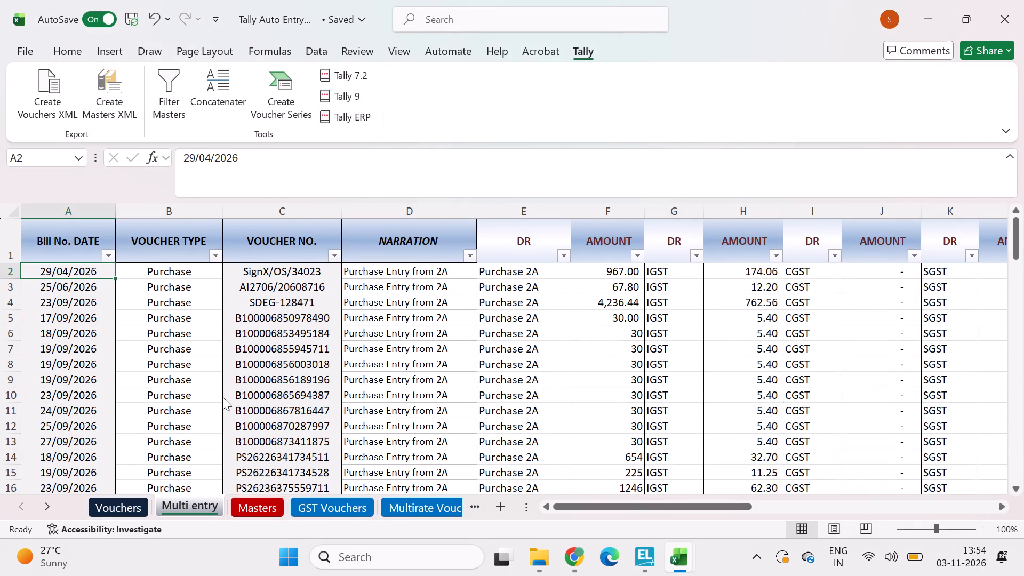
key("alt+Tab")
key("alt+Tab")
key("alt+Tab")
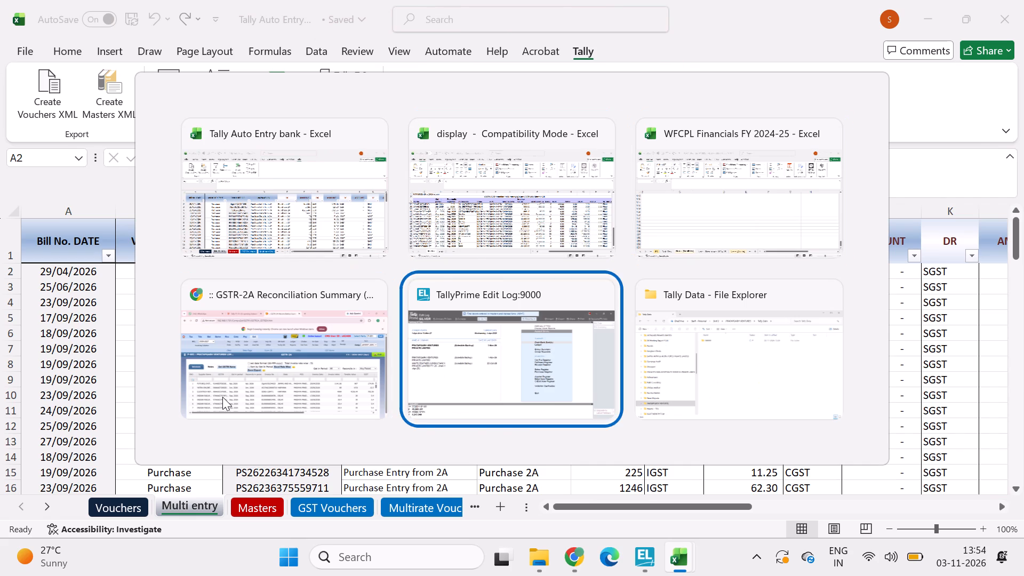
key("alt+o")
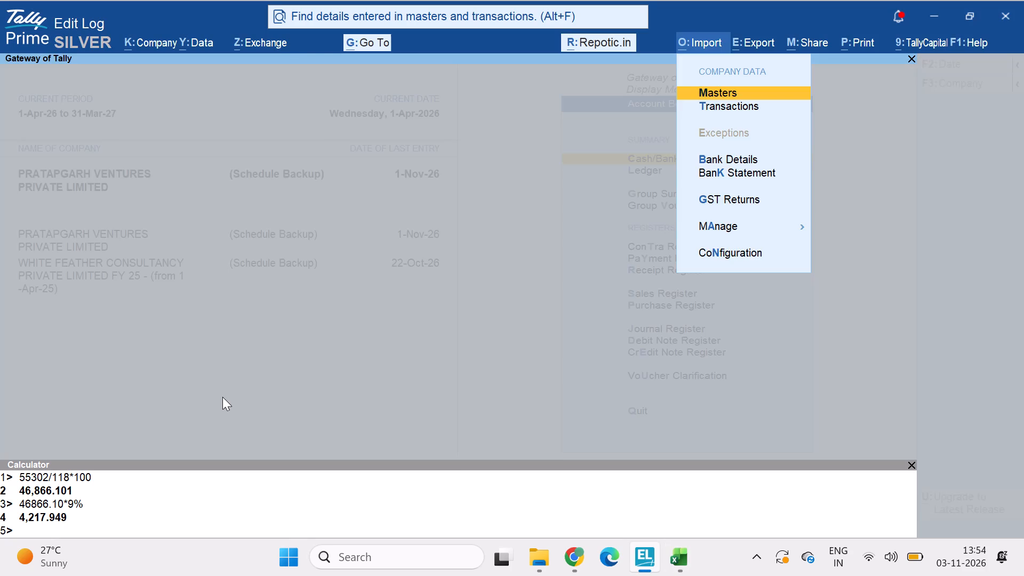
key("Down")
key("Return")
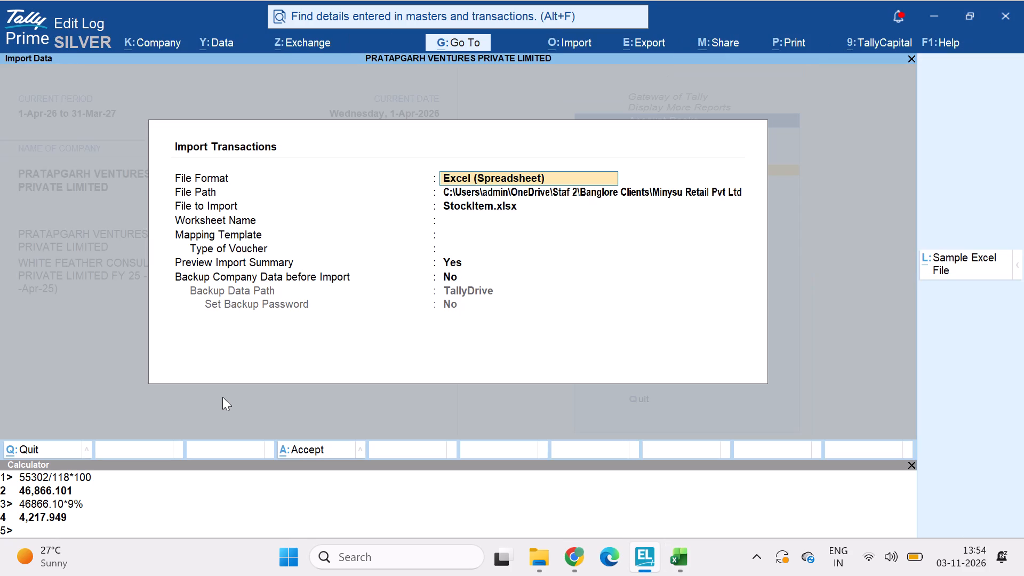
Return to the Tally Auto Entry workbook and export the vouchers XML again over 123.xml on the Desktop, declining automatic import.
key("alt+Tab")
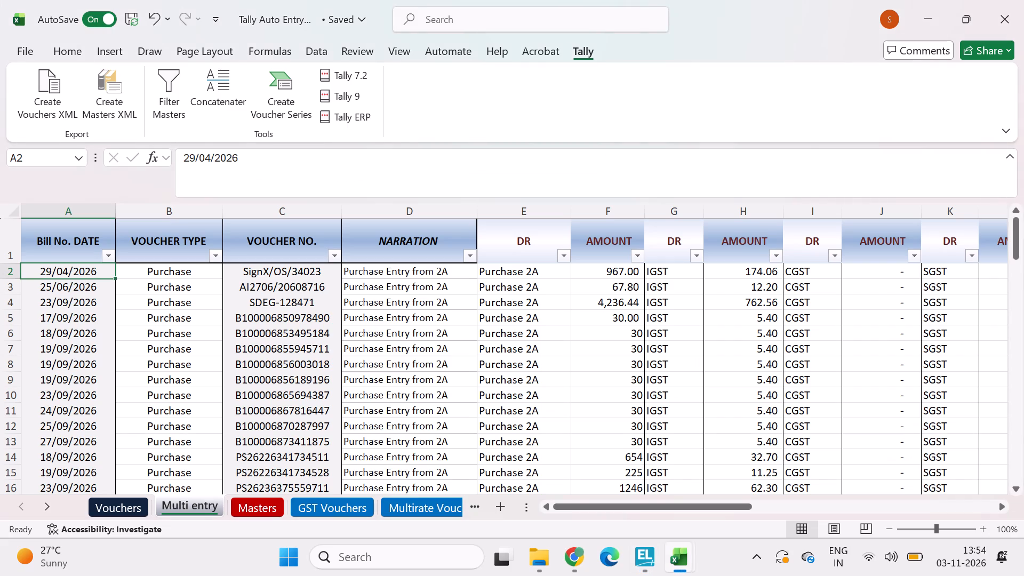
left_click(59, 73)
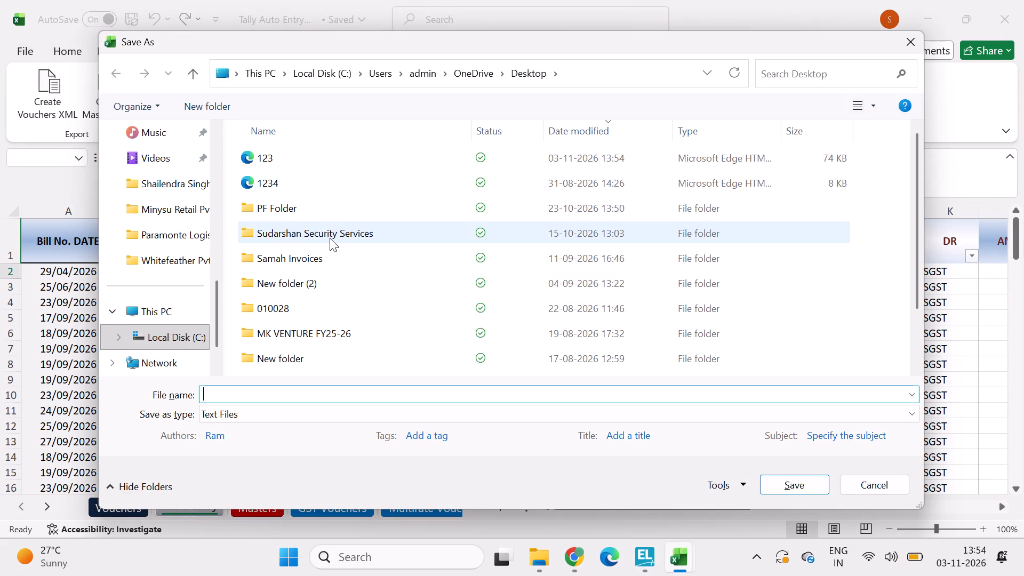
scroll(133, 180, "up", 4)
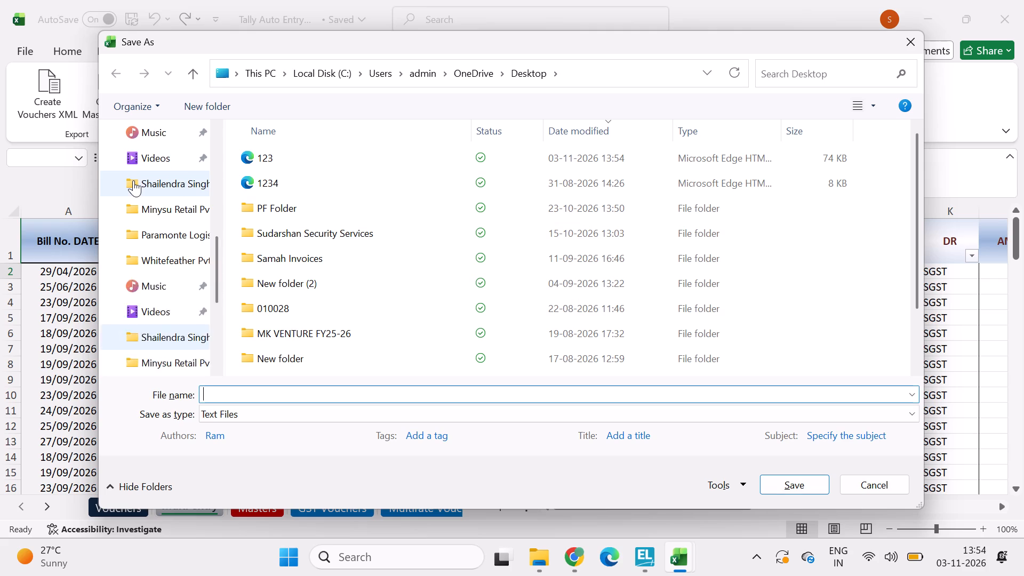
scroll(133, 180, "up", 5)
double_click(164, 132)
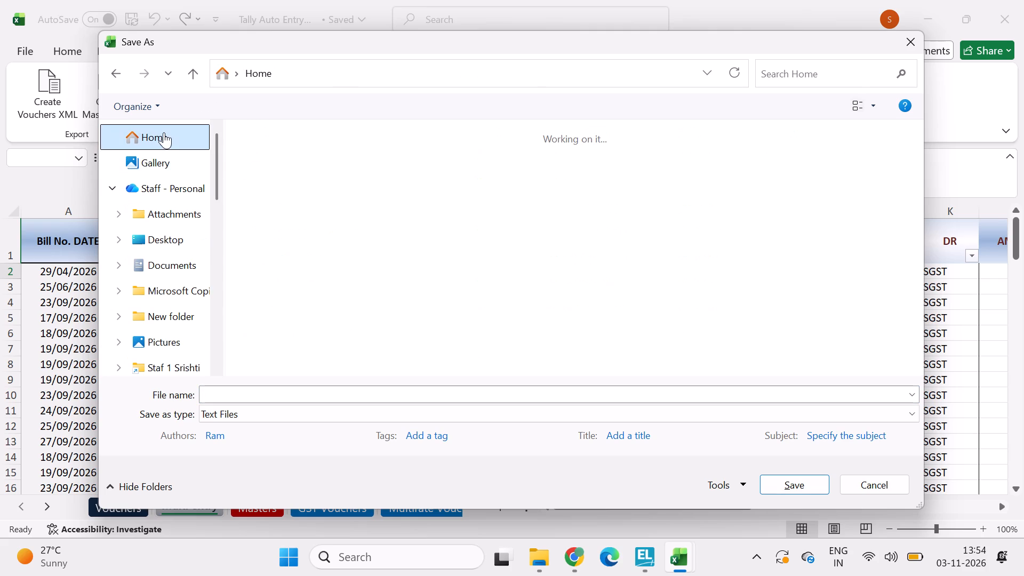
double_click(327, 166)
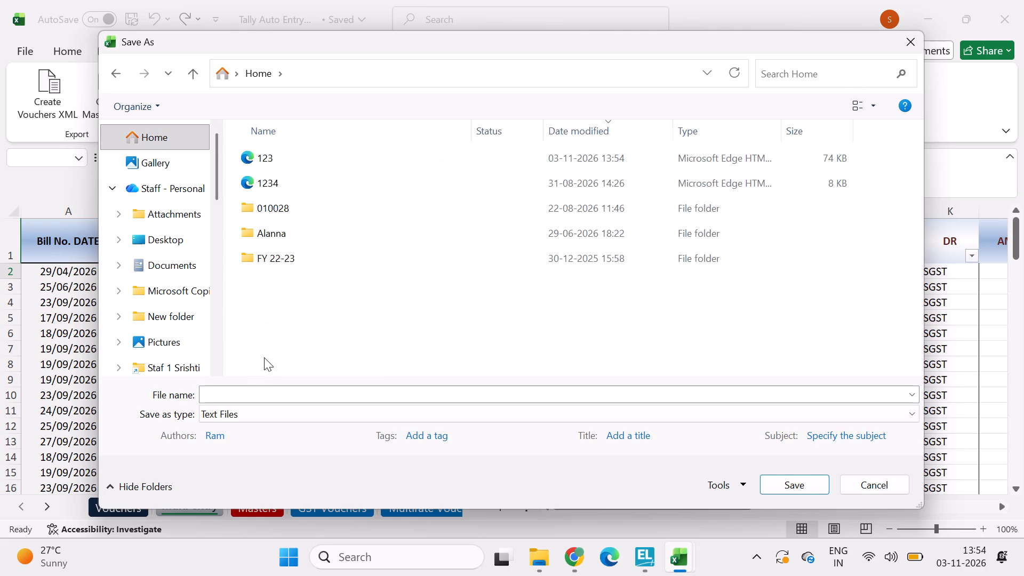
left_click(260, 395)
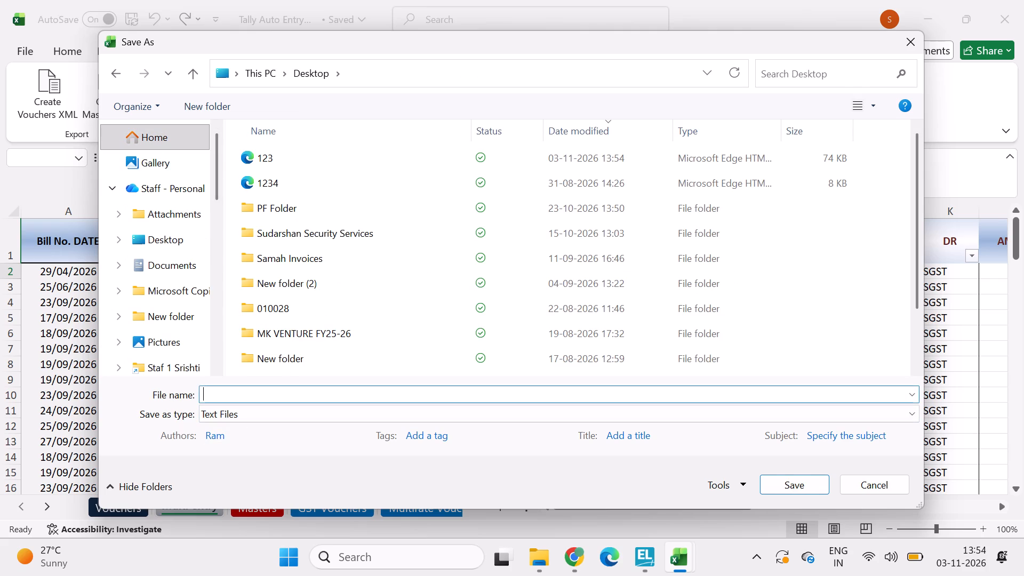
type("123")
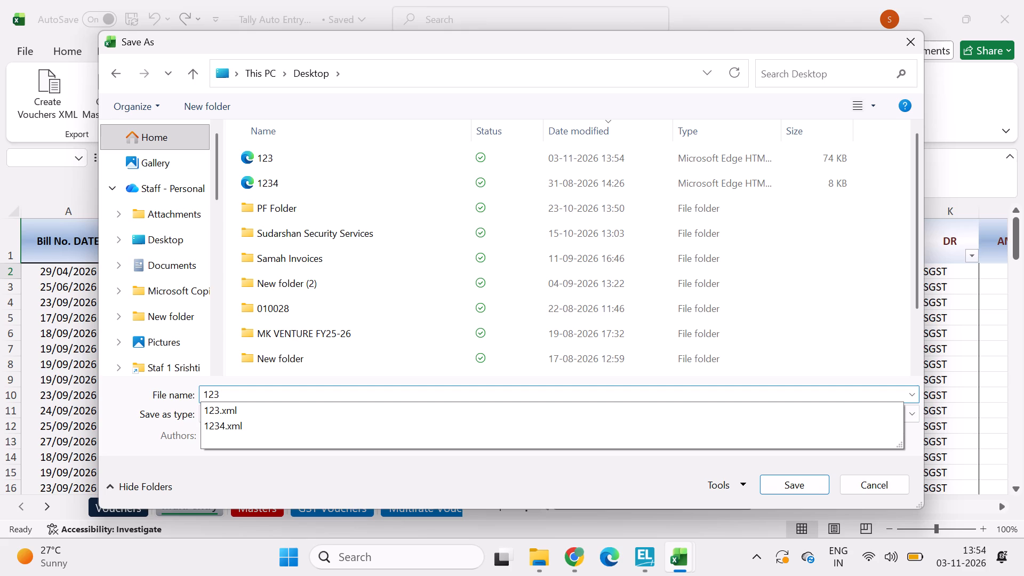
key("Down")
key("Return")
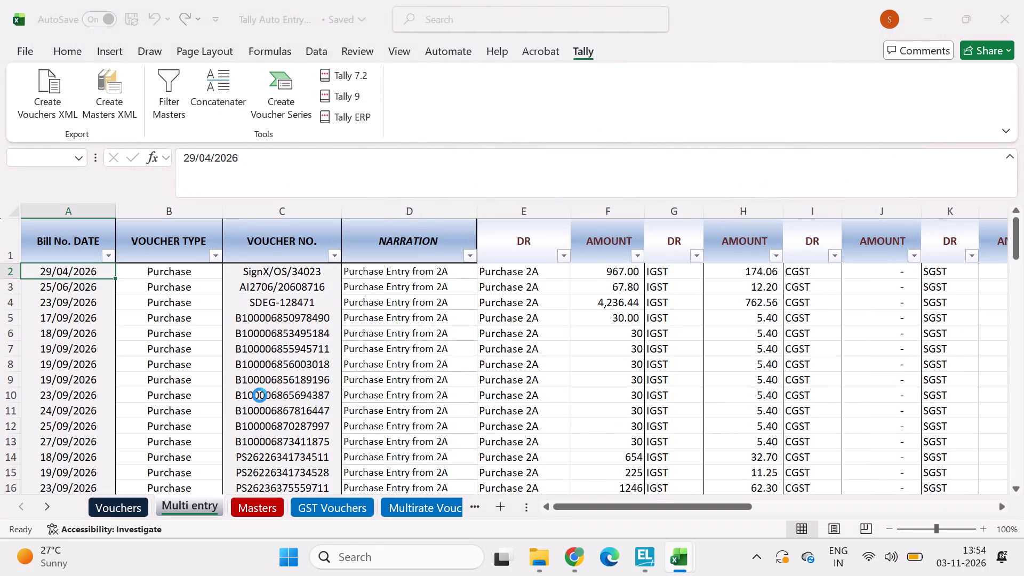
key("Return")
key("Right")
key("Return")
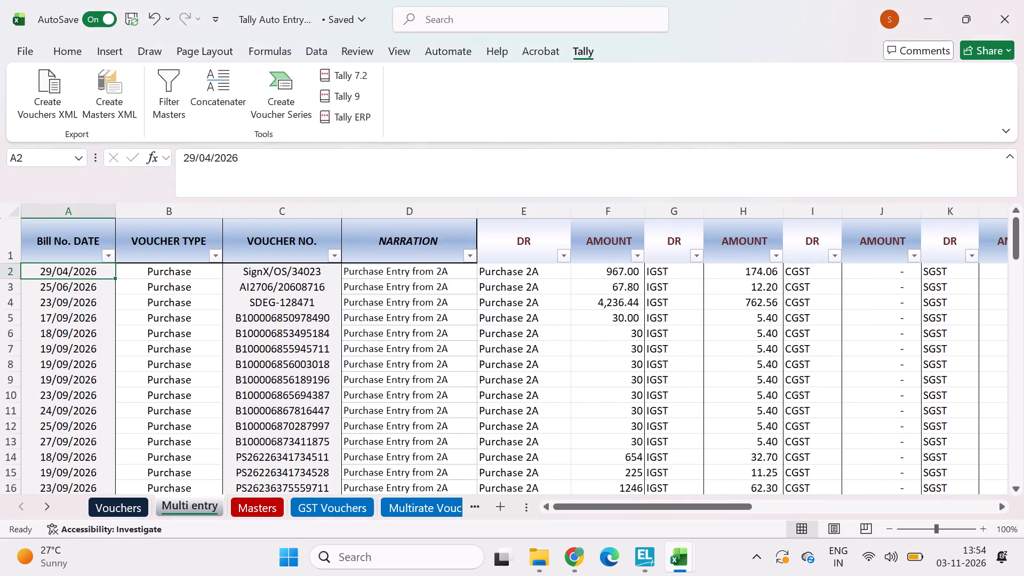
Back in TallyPrime, set the transactions import file format to XML (Data Interchange) and try to paste the file to import.
key("alt+Tab")
key("alt+Tab")
key("alt+Left")
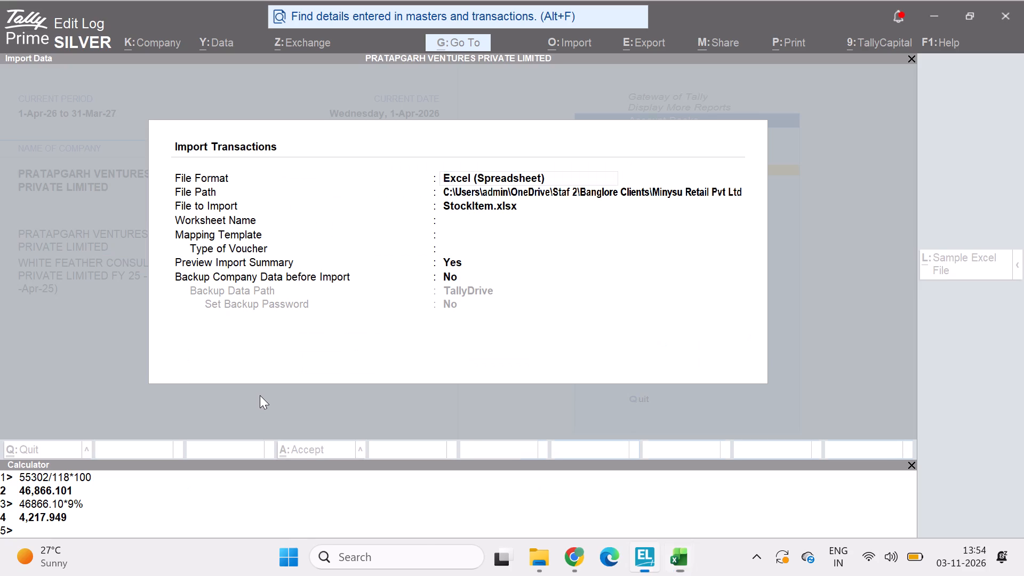
key("Return")
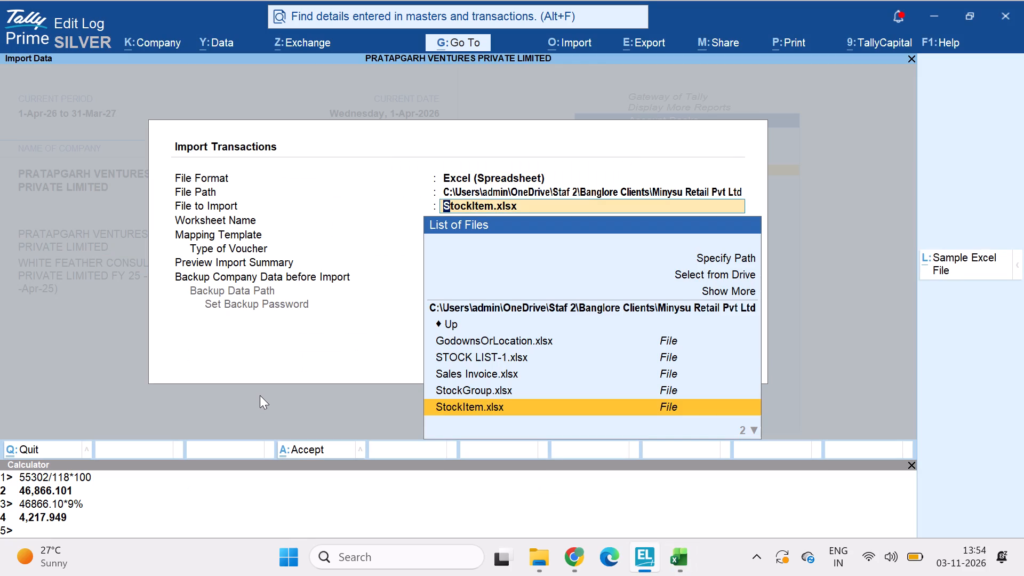
key("BackSpace")
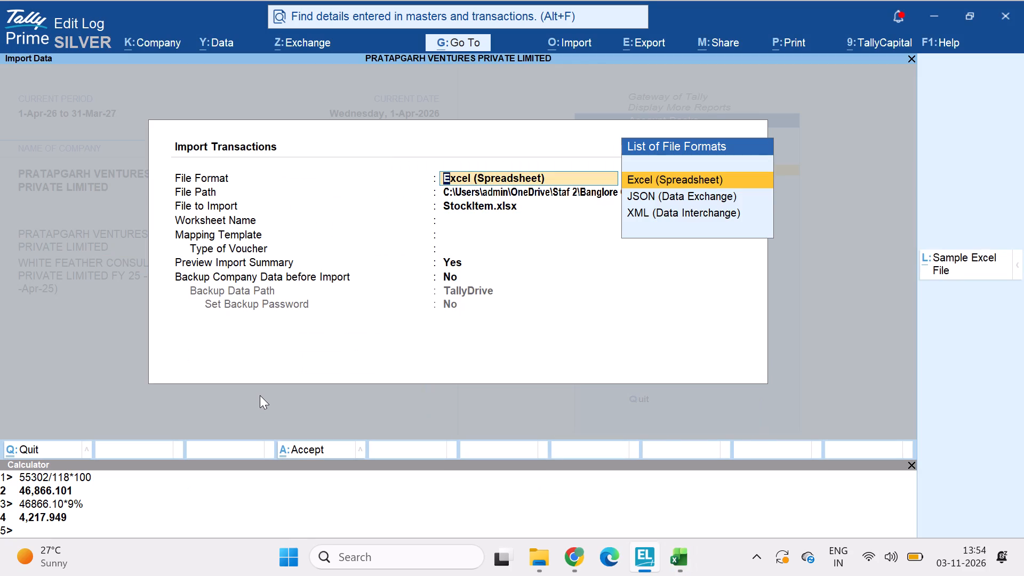
key("Down")
key("Down")
key("Return")
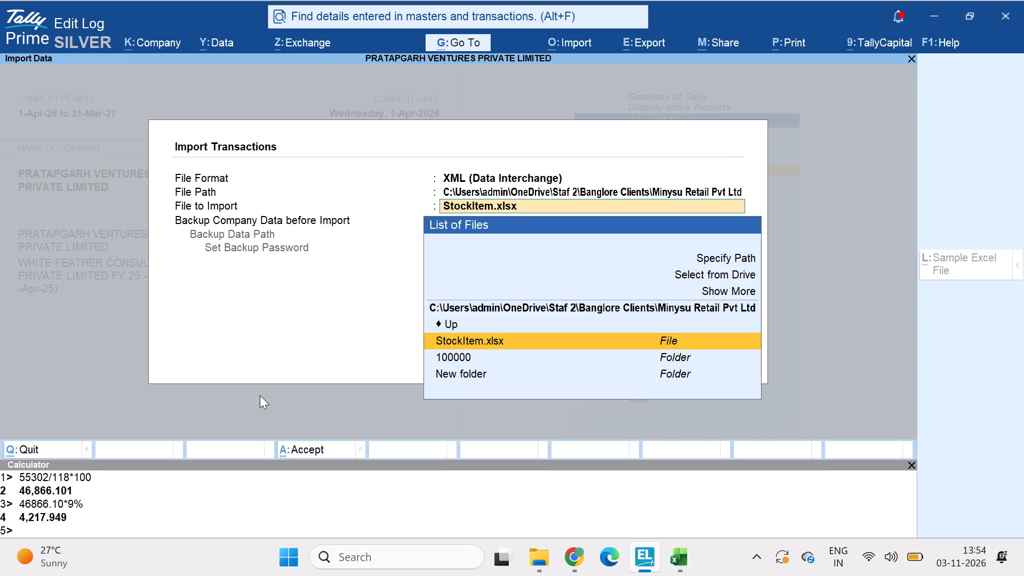
key("ctrl+v")
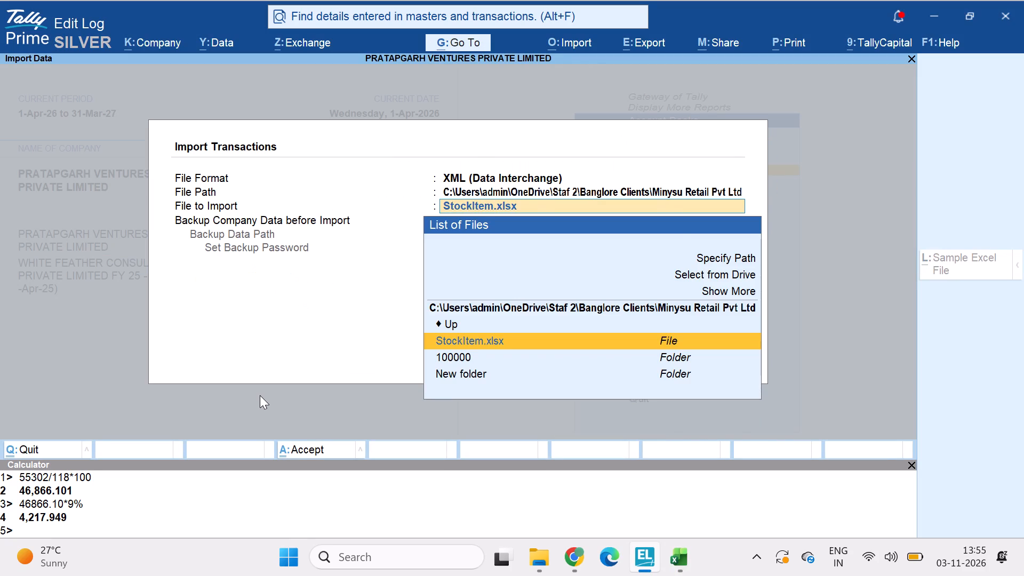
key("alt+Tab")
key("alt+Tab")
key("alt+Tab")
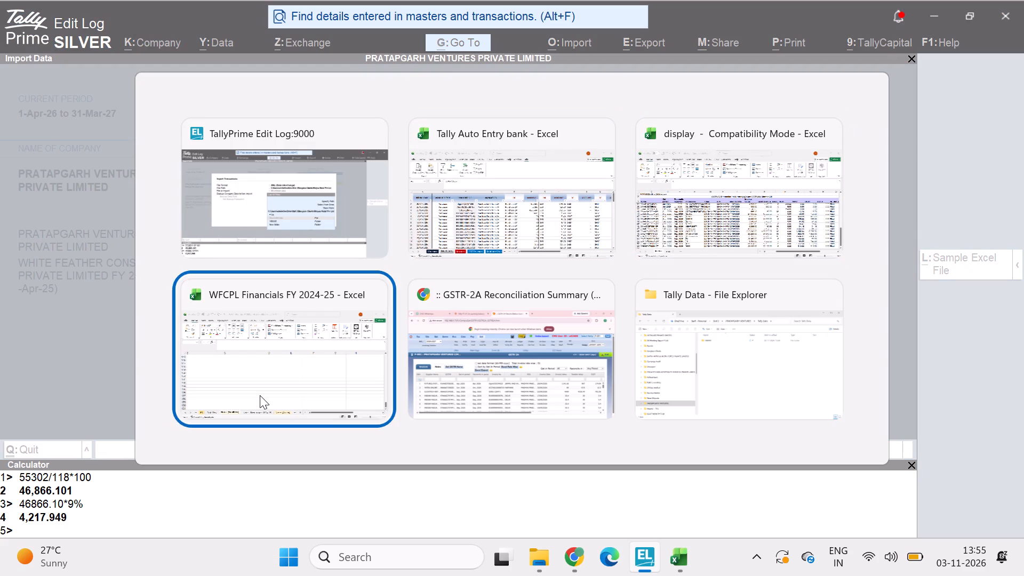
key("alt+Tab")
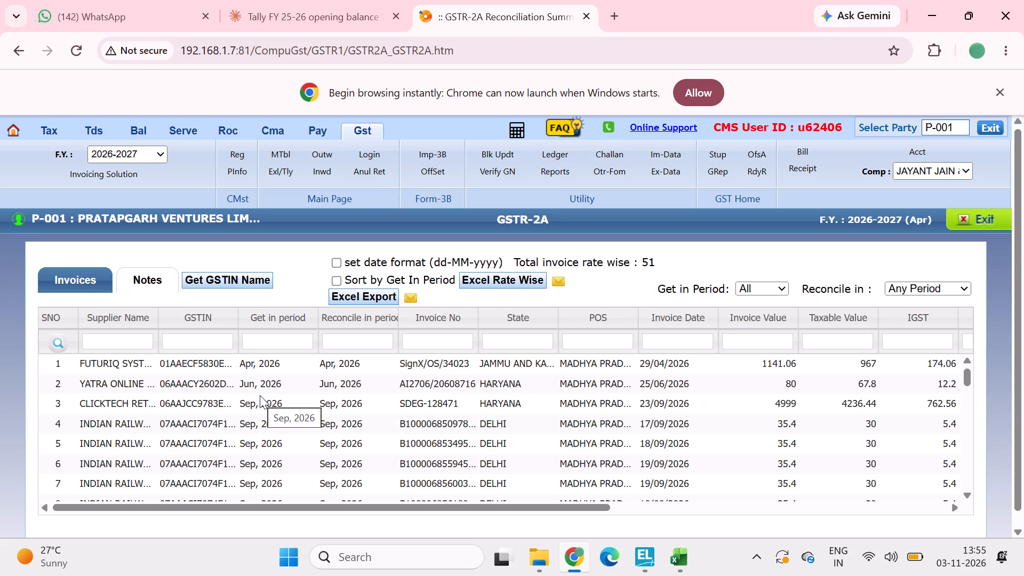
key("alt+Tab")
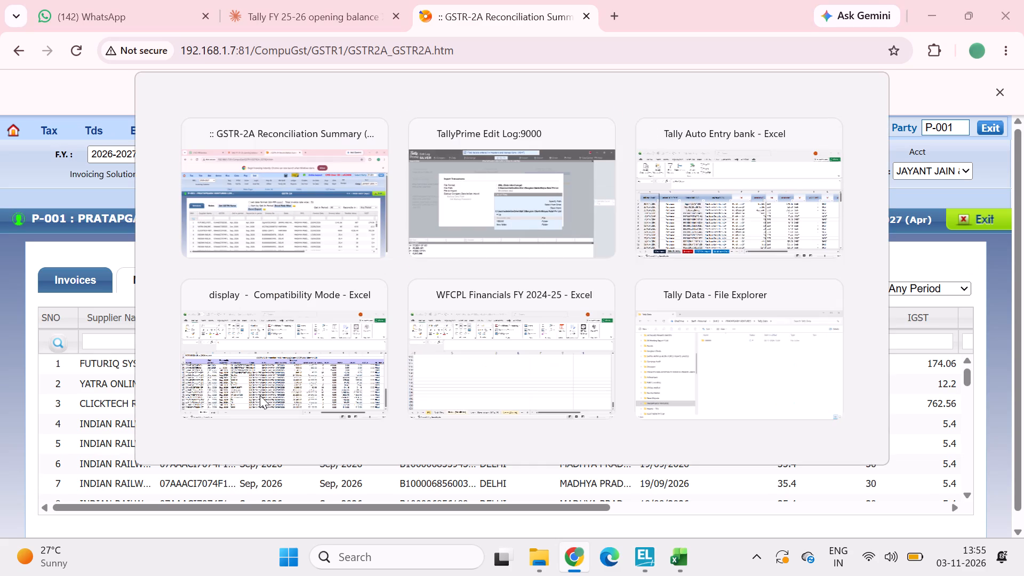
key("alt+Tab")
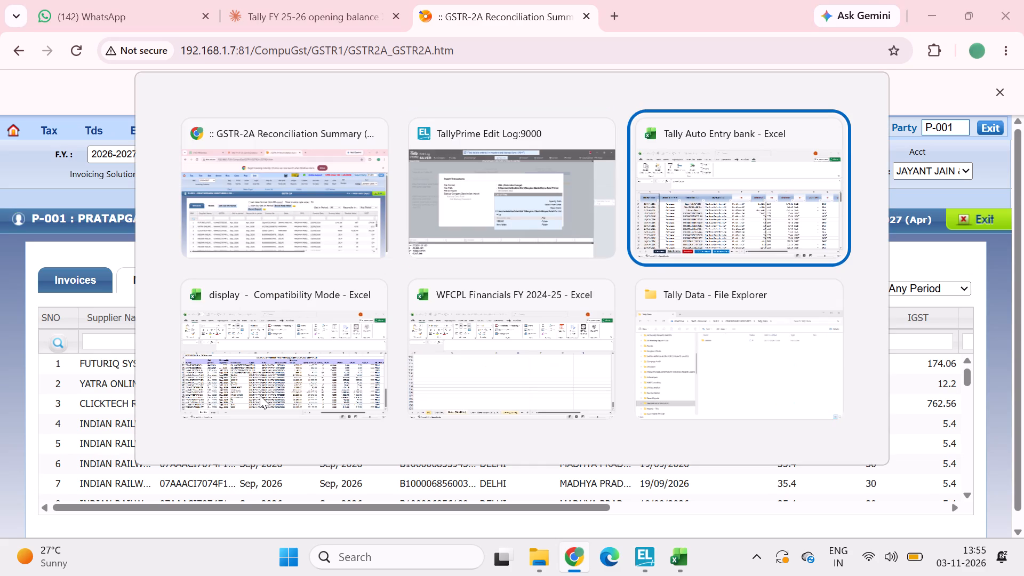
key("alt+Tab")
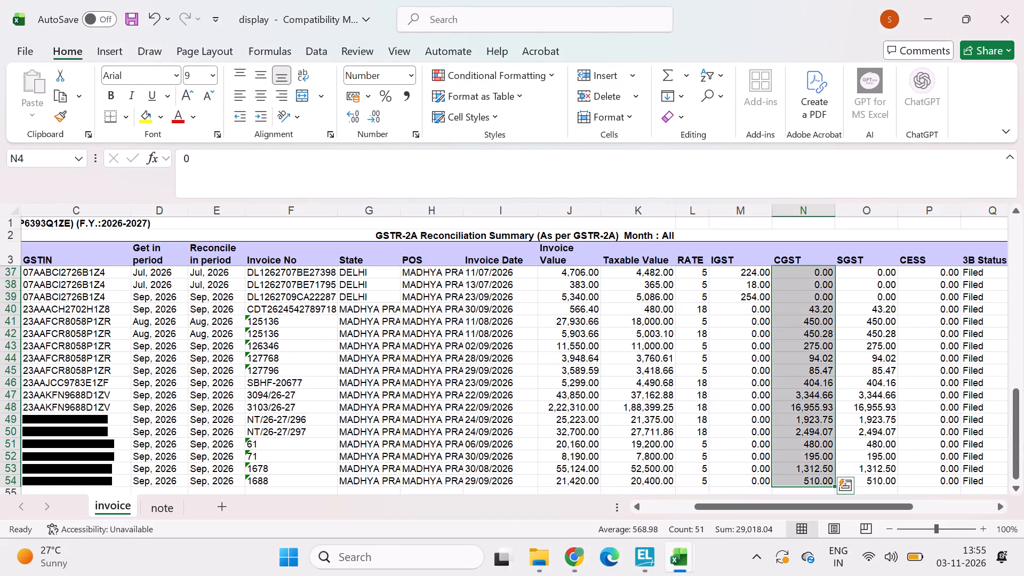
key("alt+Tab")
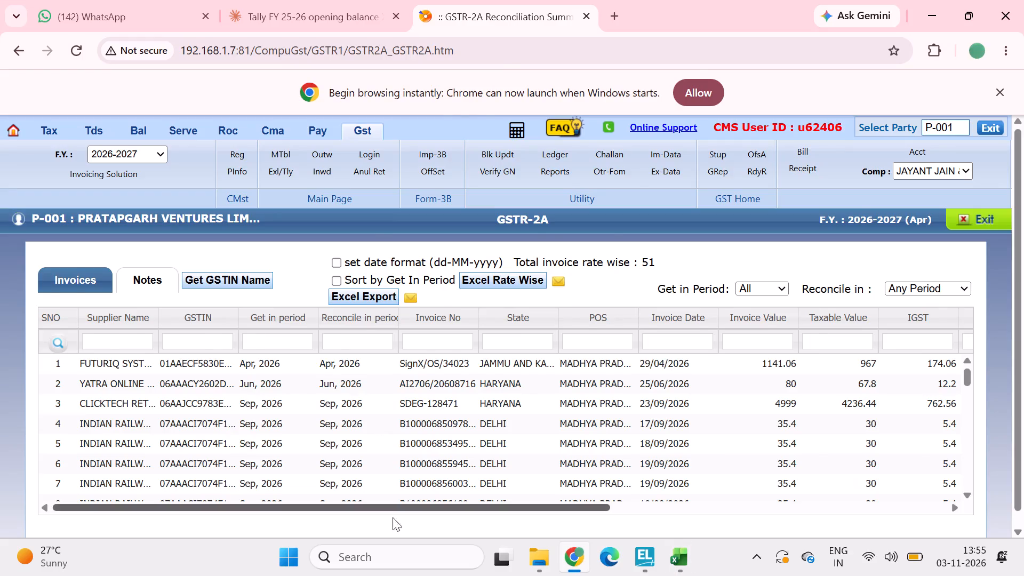
Switch to the Tally Auto Entry workbook and export the Multi entry sheet as vouchers XML to the Desktop under the file name 111.xml.
key("alt+Tab")
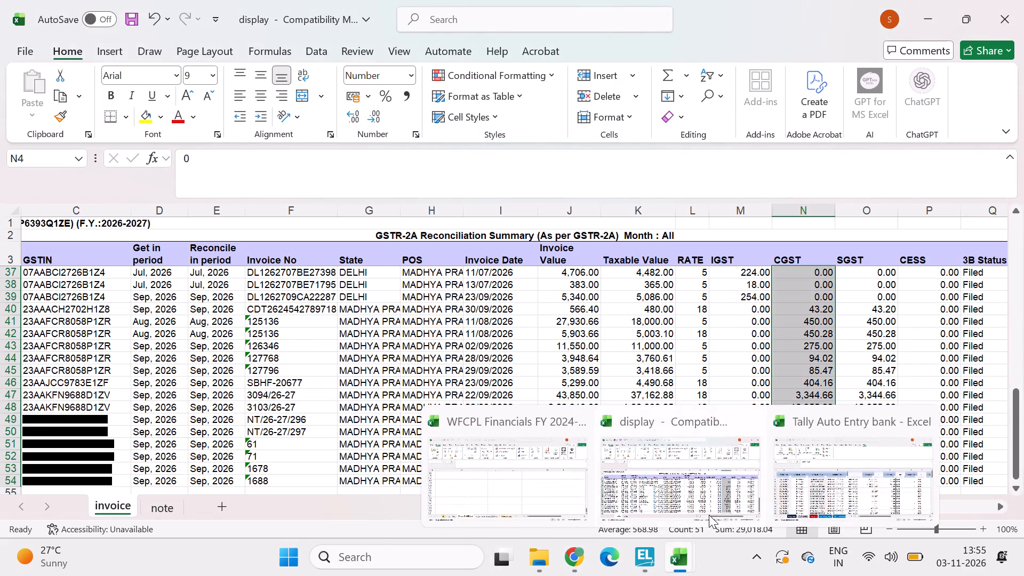
left_click(814, 493)
scroll(686, 327, "down", 2)
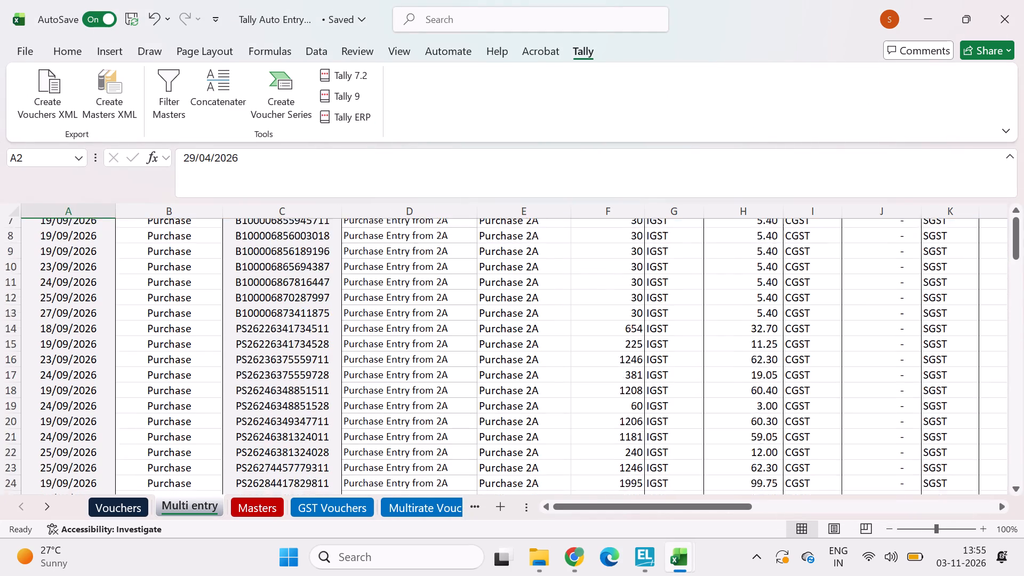
scroll(686, 327, "down", 6)
scroll(686, 327, "up", 13)
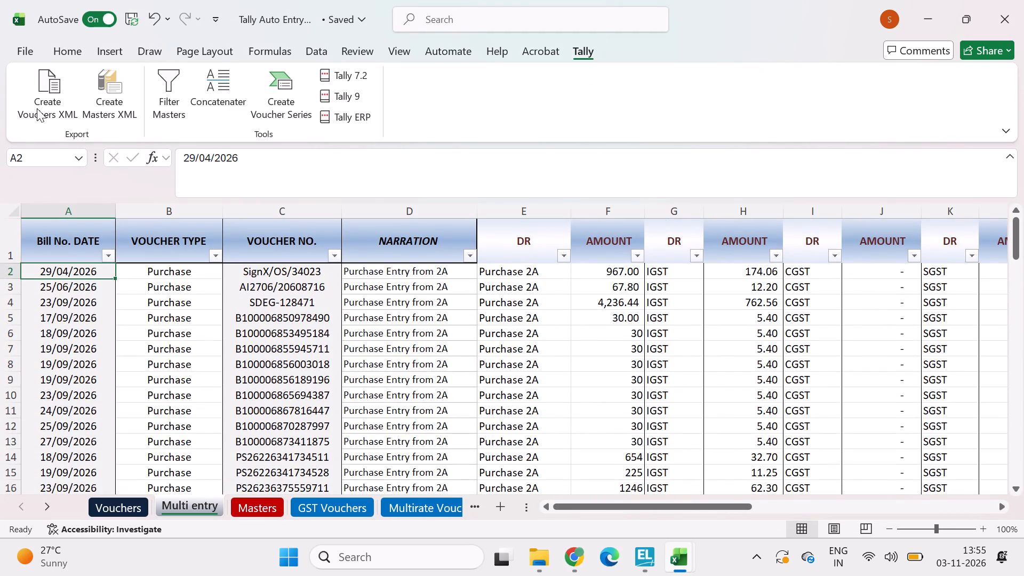
left_click(51, 86)
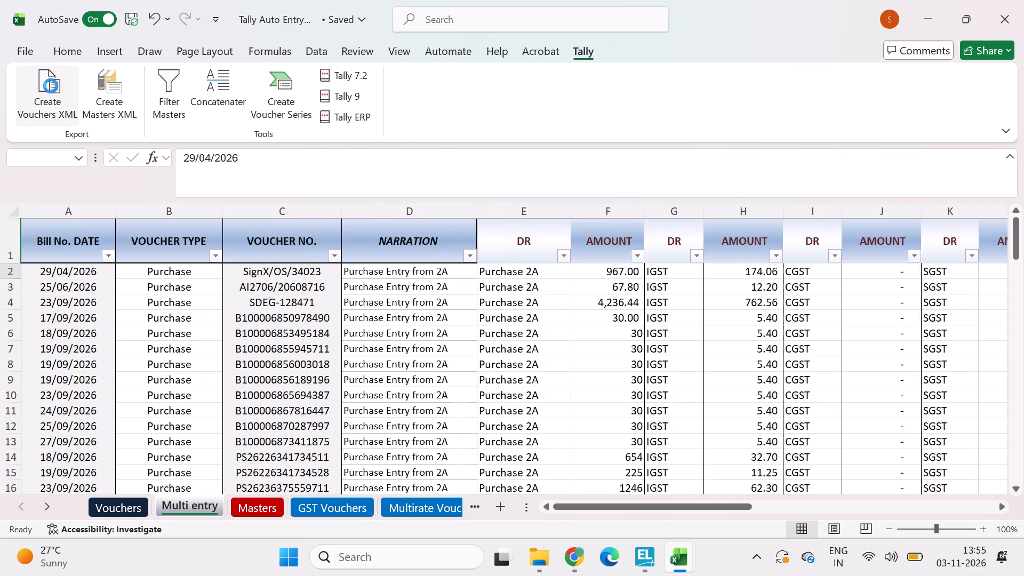
type("11")
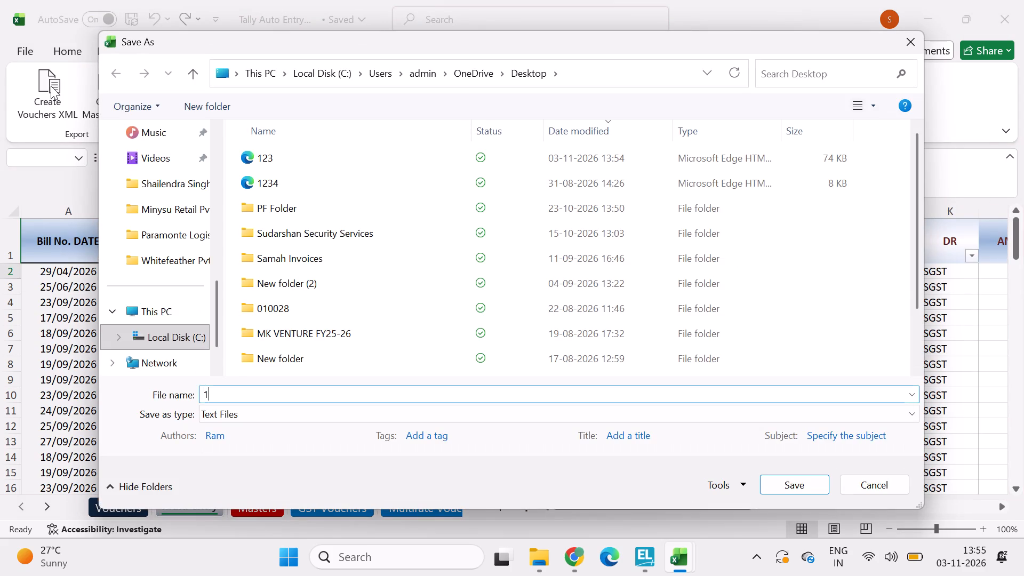
Save the vouchers XML to the Desktop under the file name 111 and finish the export.
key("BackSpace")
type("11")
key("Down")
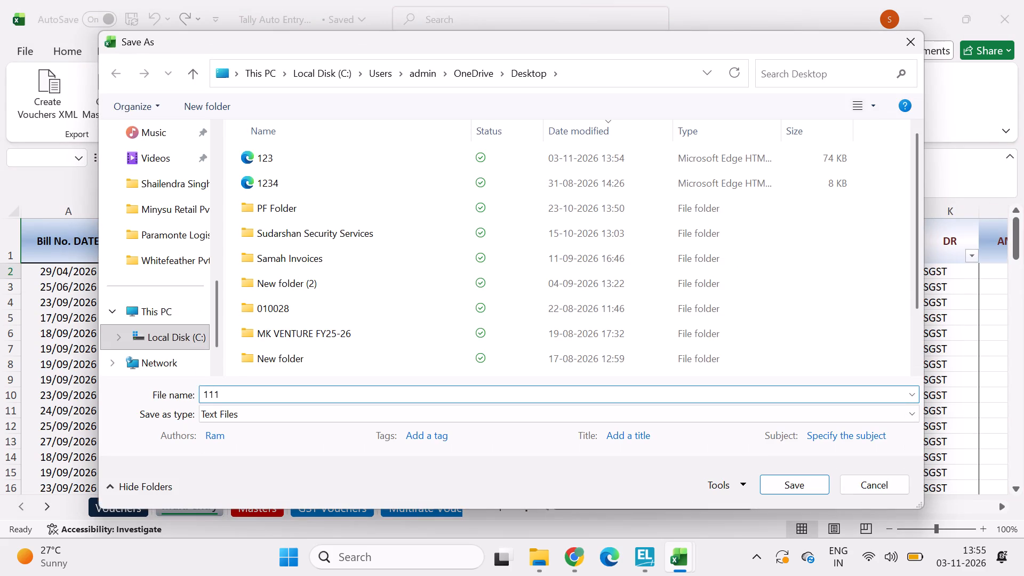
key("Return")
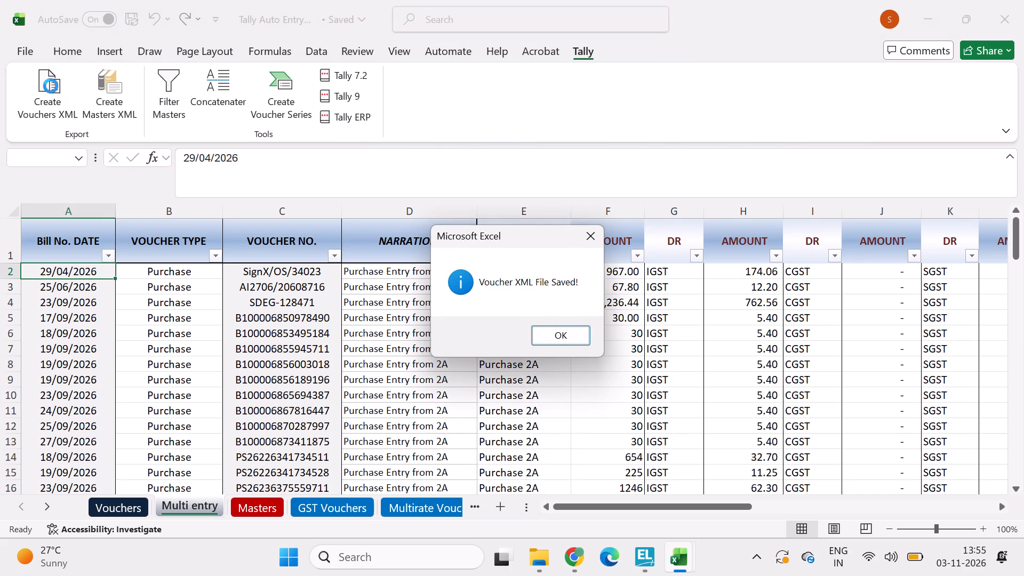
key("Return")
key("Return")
Enter oC:\Users\admin\OneDrive\Desktop\111.xml in cell A2 of the Multi entry sheet and copy that path text.
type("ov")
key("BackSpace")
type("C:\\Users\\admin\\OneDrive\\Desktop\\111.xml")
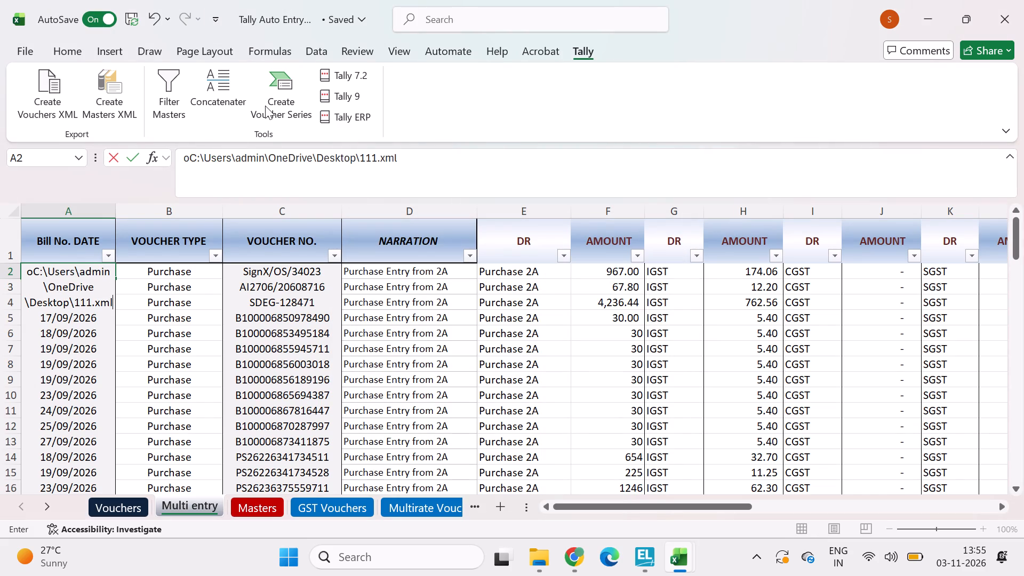
left_click_drag(113, 305, 0, 177)
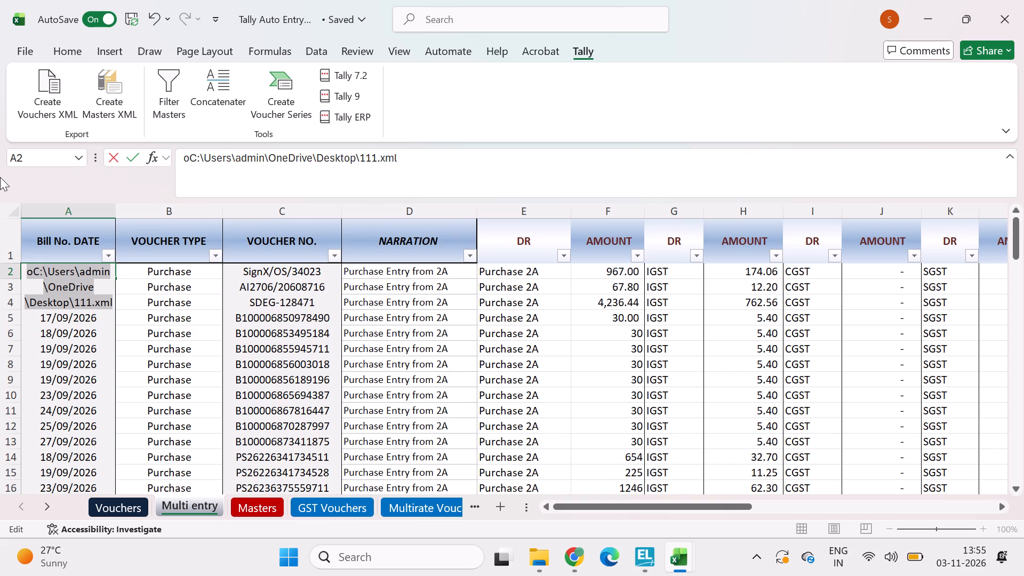
key("ctrl+c")
Switch to TallyPrime and try to specify the copied path oC:\Users\admin\OneDrive\Desktop\111.xml as the XML file to import for transactions.
left_click(642, 562)
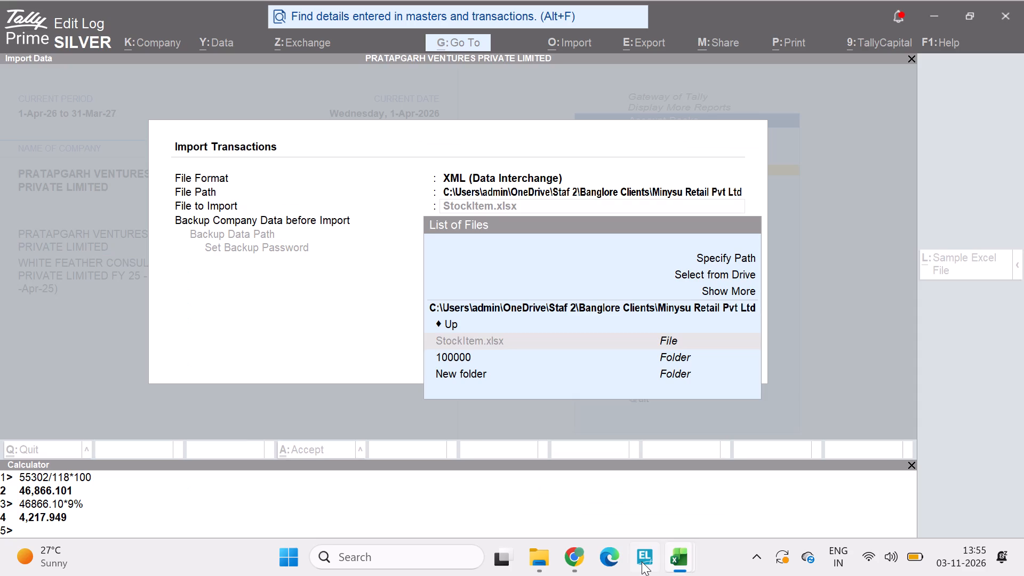
key("BackSpace")
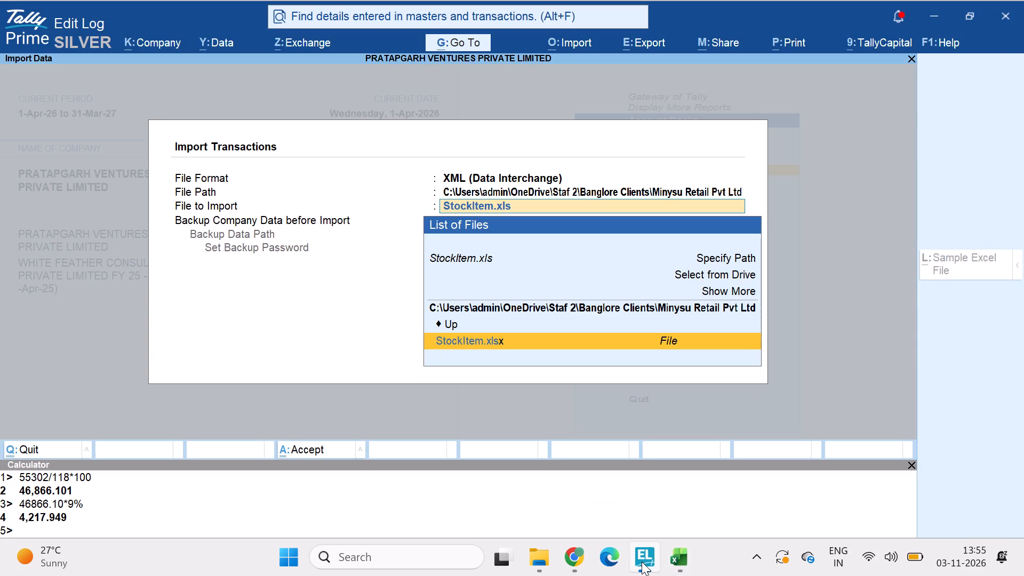
key("BackSpace")
key("BackSpace")
key("BackSpace")
key("BackSpace")
key("BackSpace")
key("BackSpace")
key("BackSpace")
key("BackSpace")
key("BackSpace")
key("BackSpace")
key("BackSpace")
key("BackSpace")
key("BackSpace")
key("BackSpace")
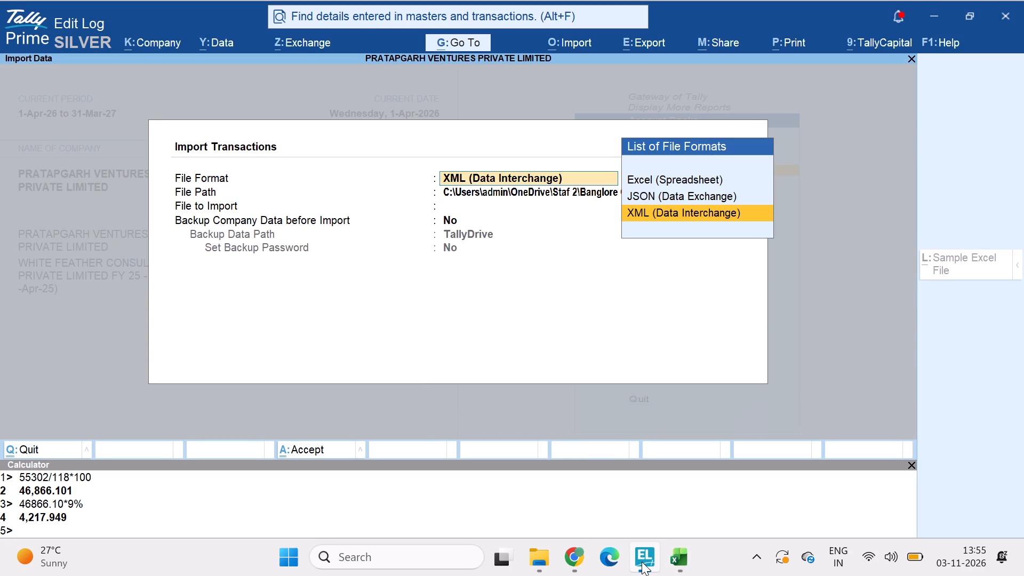
key("Return")
key("ctrl+v")
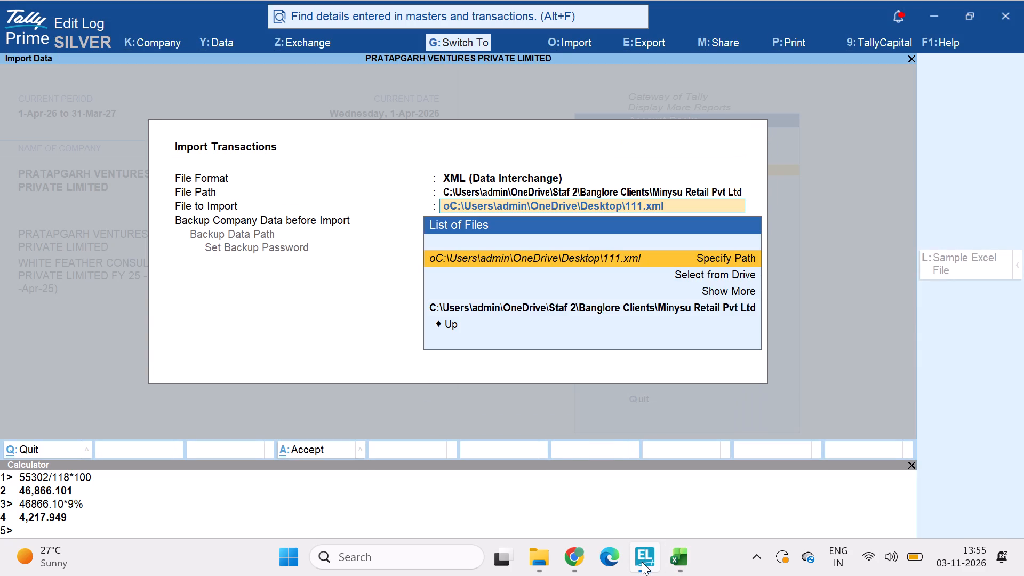
key("Return")
key("Return")
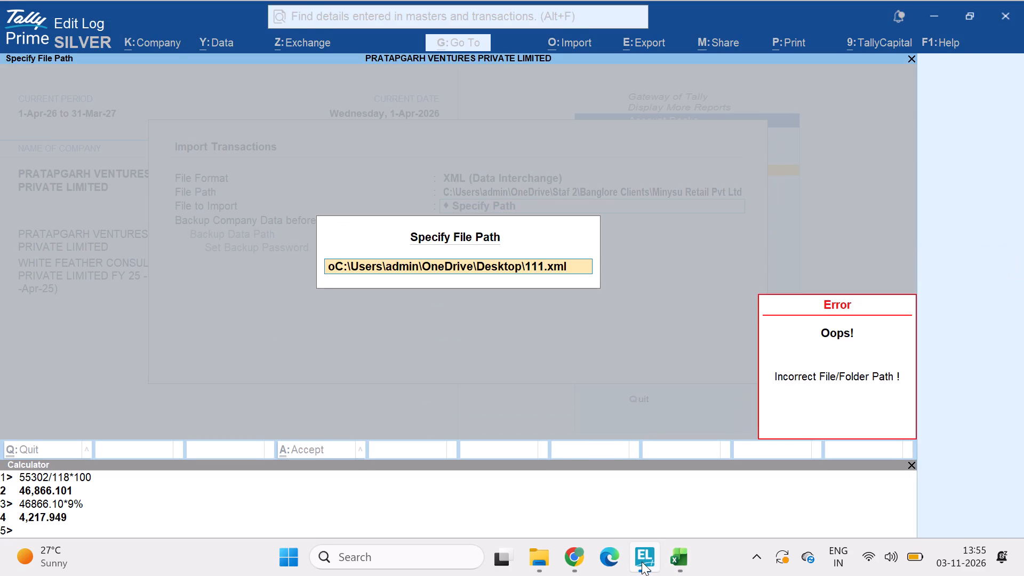
key("Return")
key("Return")
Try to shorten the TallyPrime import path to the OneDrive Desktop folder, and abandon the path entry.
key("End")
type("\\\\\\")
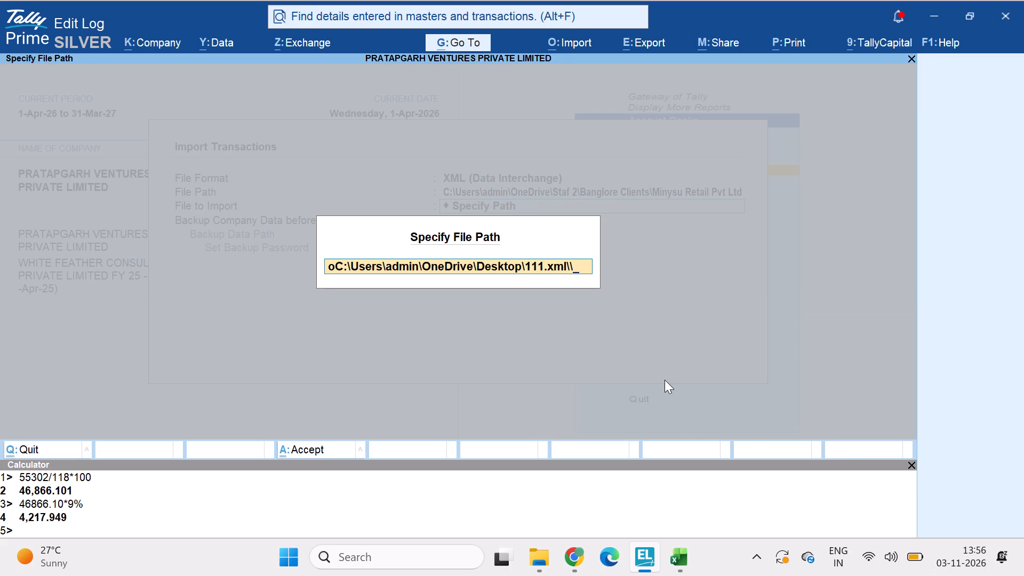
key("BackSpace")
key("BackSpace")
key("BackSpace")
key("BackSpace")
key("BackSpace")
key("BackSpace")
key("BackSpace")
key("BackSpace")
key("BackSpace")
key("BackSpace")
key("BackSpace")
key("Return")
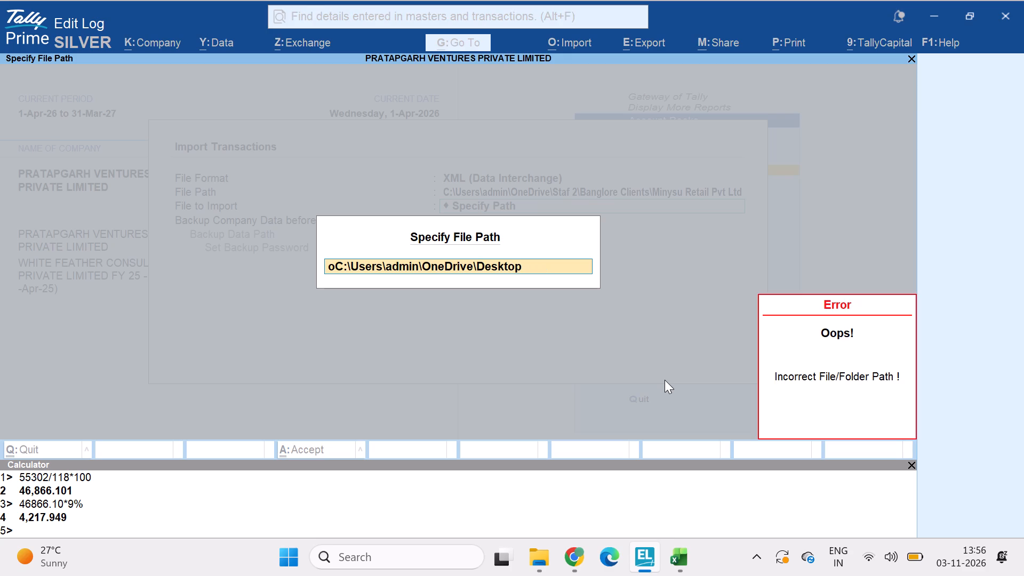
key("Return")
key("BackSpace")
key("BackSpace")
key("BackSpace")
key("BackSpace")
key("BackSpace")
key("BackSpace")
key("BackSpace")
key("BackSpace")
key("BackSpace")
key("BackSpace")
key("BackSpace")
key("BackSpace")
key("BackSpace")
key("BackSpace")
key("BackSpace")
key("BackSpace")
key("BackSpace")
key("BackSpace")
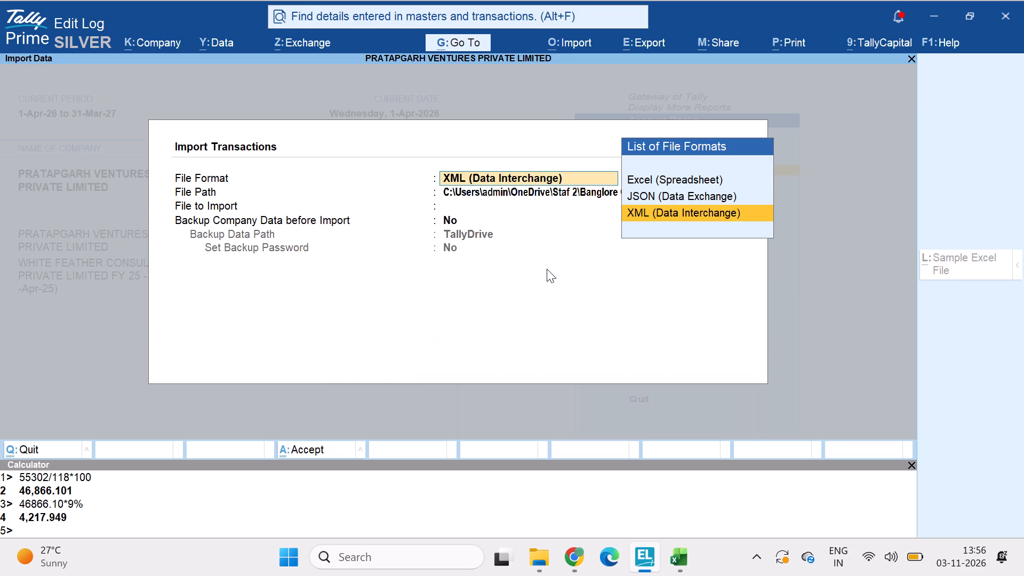
Switch to the Tally Auto Entry workbook and undo the file path pasted over the date in cell A2.
key("alt+Tab")
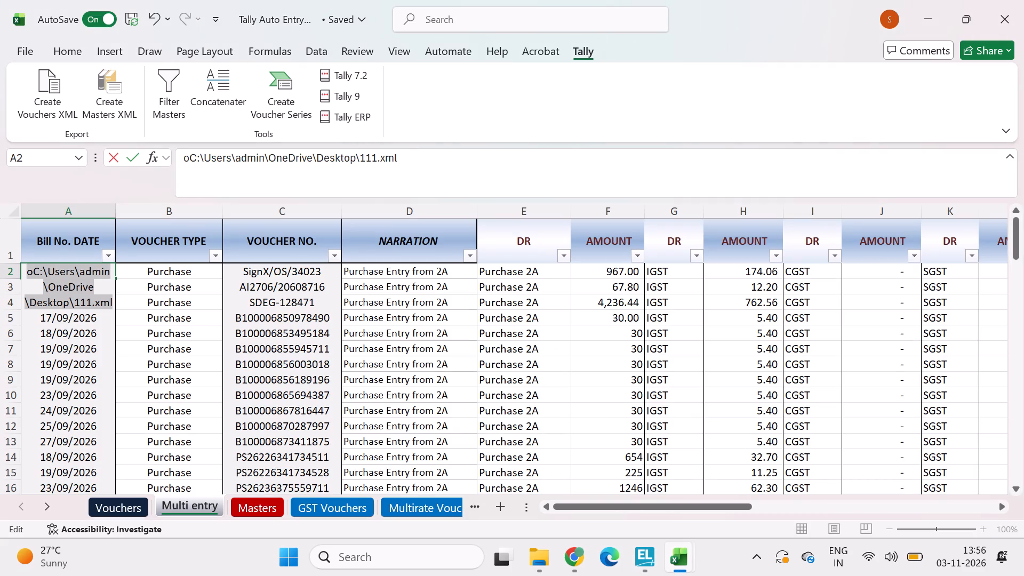
key("ctrl+z")
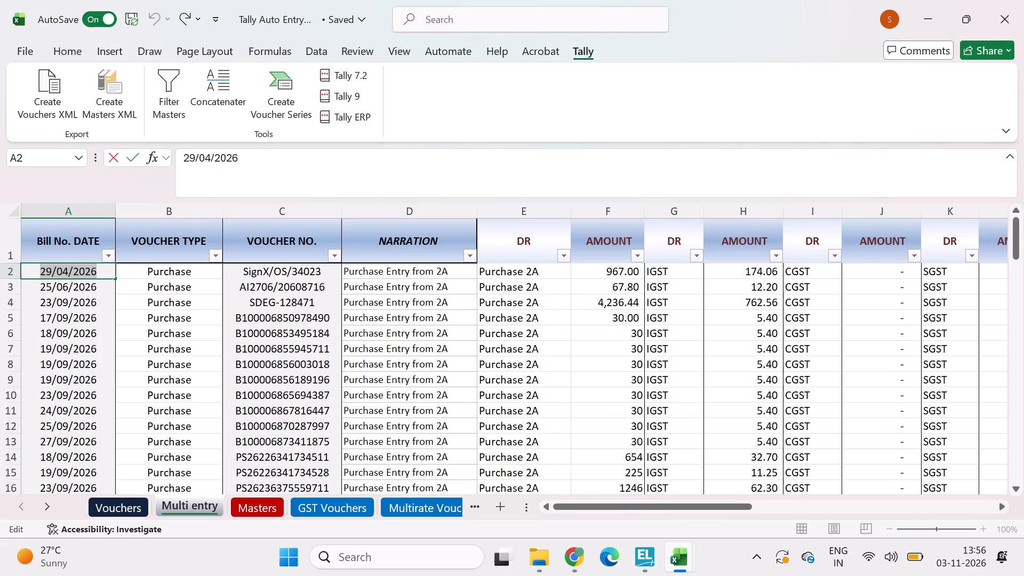
left_click(189, 346)
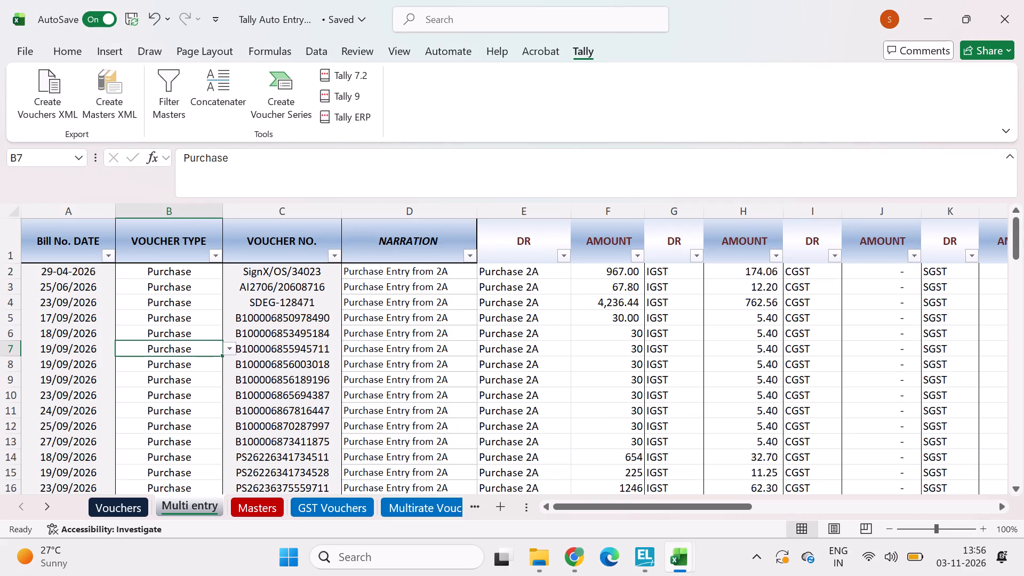
Export the Multi entry sheet's vouchers XML over 123.xml on the Desktop, declining automatic import.
left_click(42, 83)
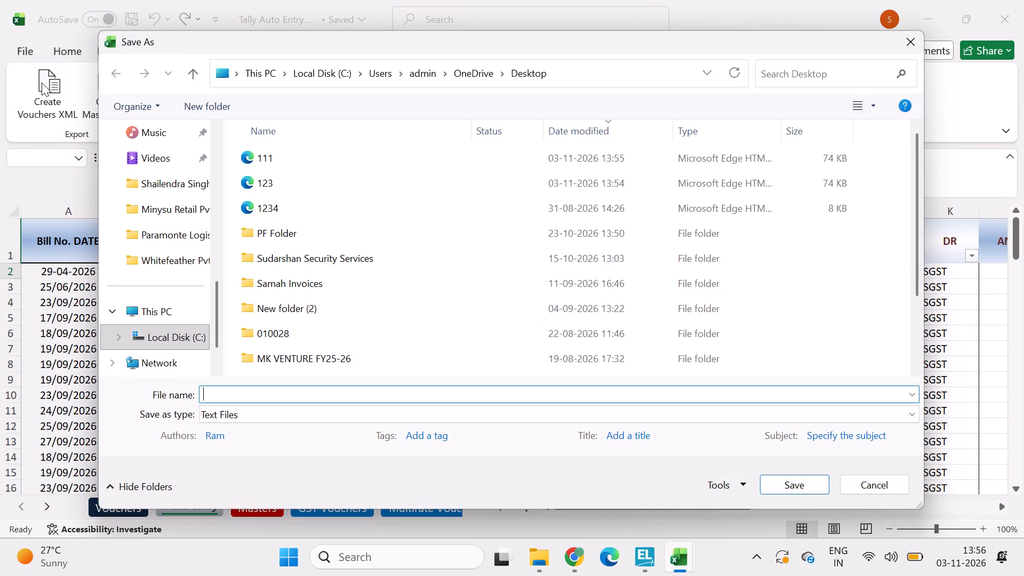
scroll(173, 203, "up", 8)
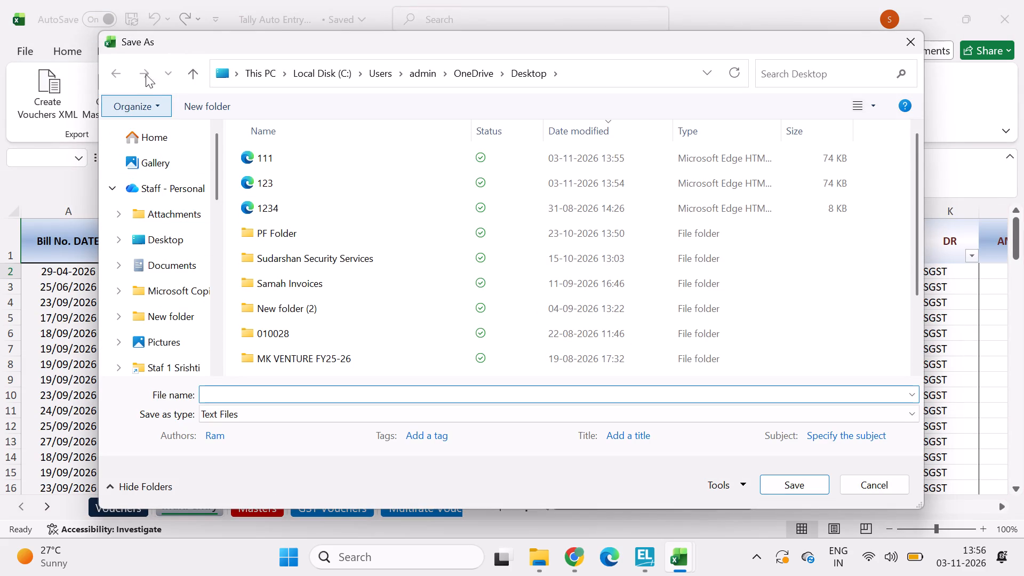
double_click(179, 138)
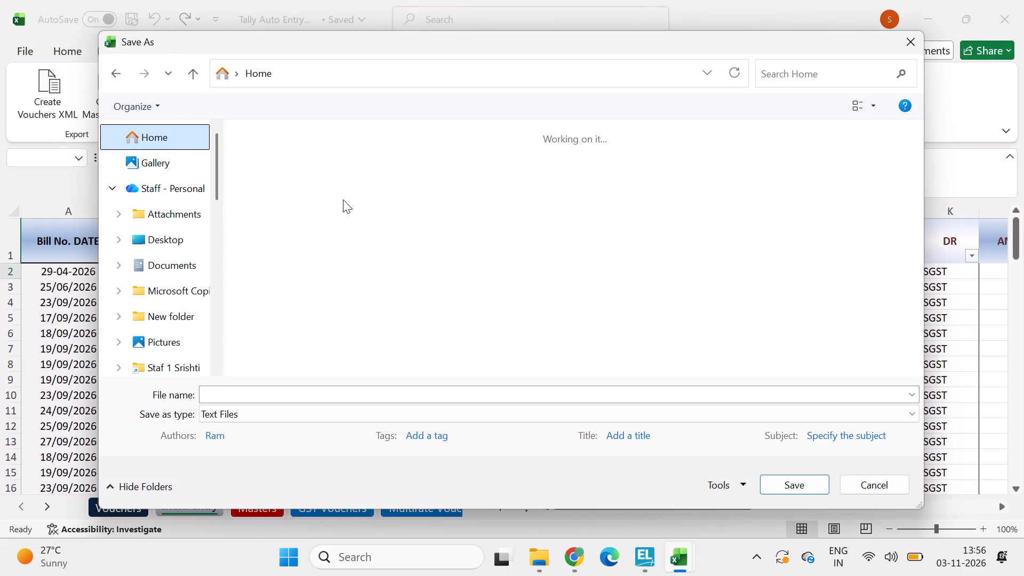
double_click(361, 164)
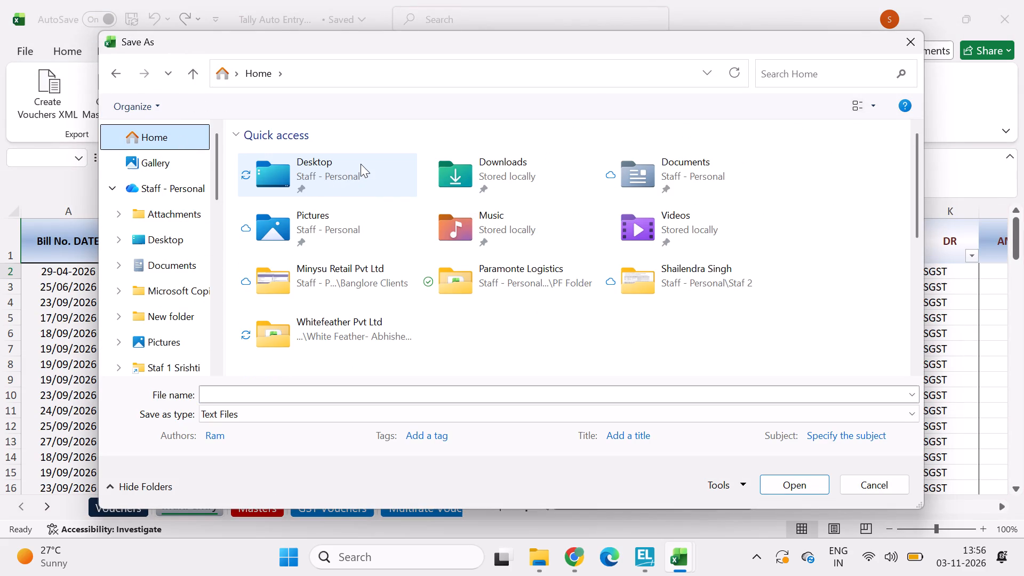
left_click(359, 394)
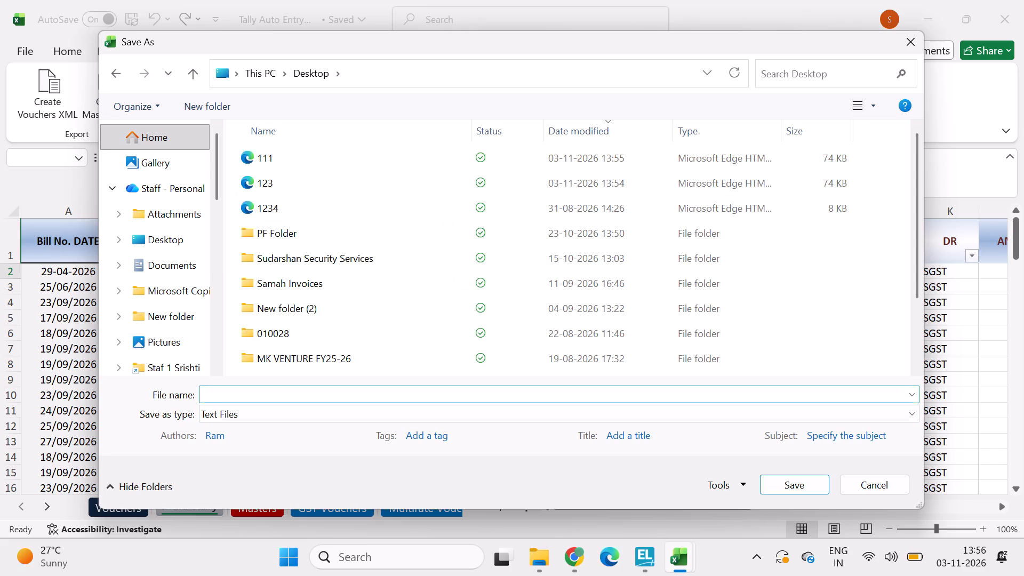
type("123")
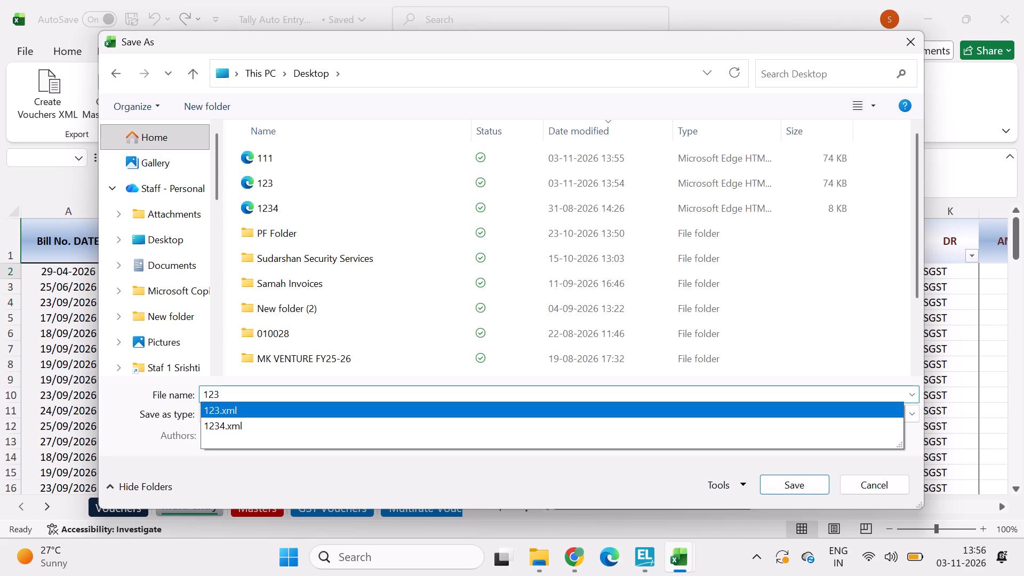
key("Return")
key("Return")
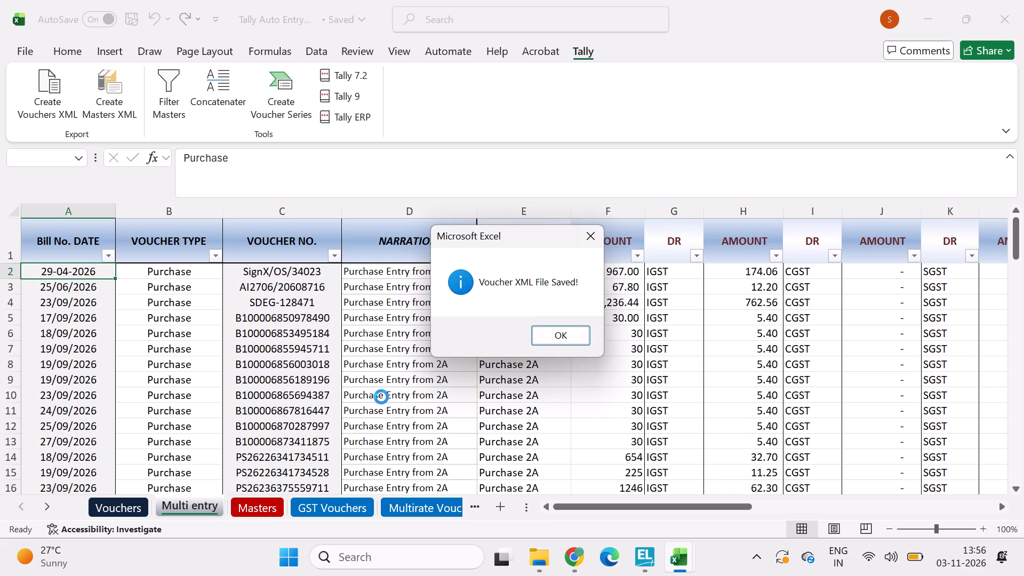
key("Right")
key("Return")
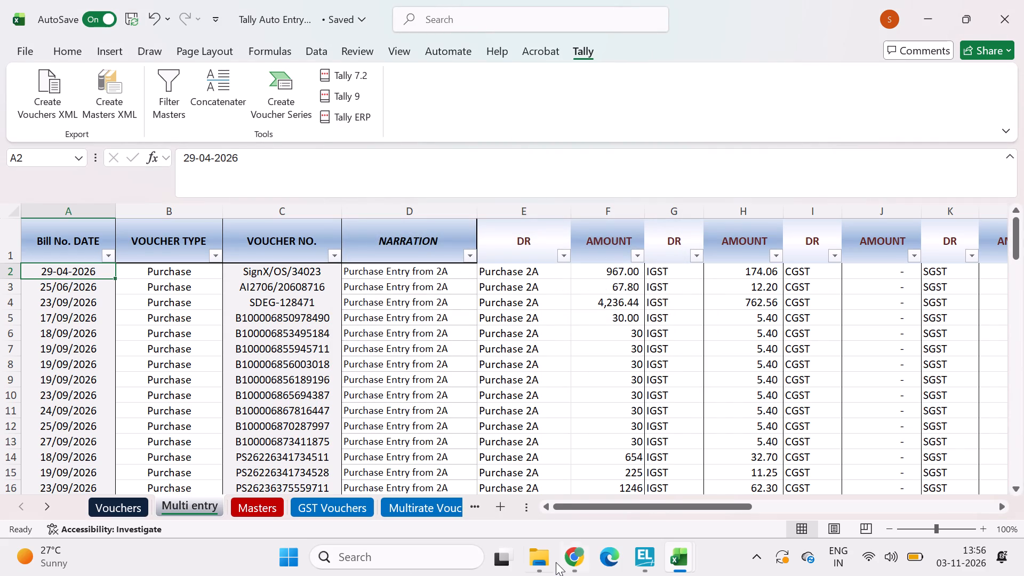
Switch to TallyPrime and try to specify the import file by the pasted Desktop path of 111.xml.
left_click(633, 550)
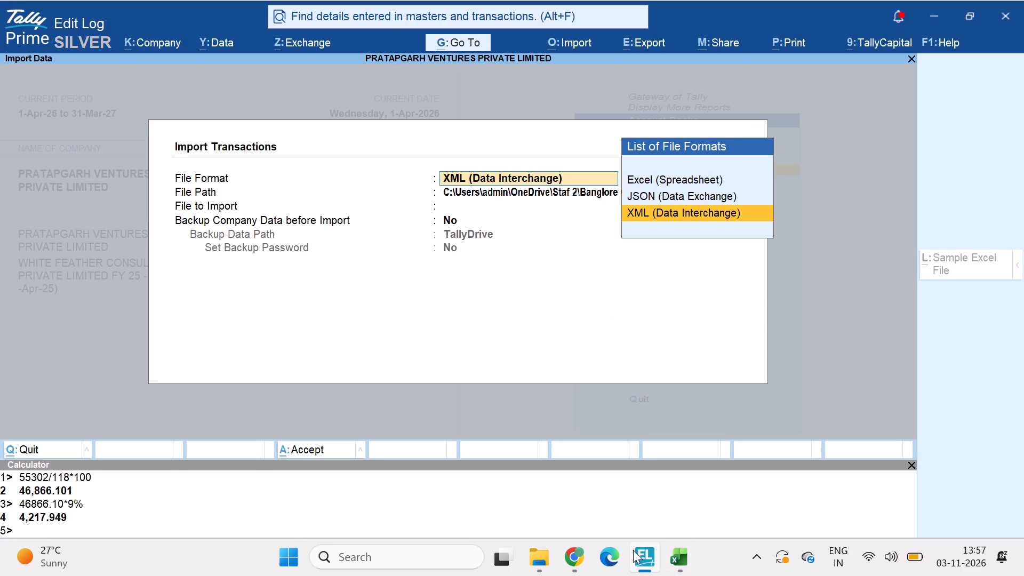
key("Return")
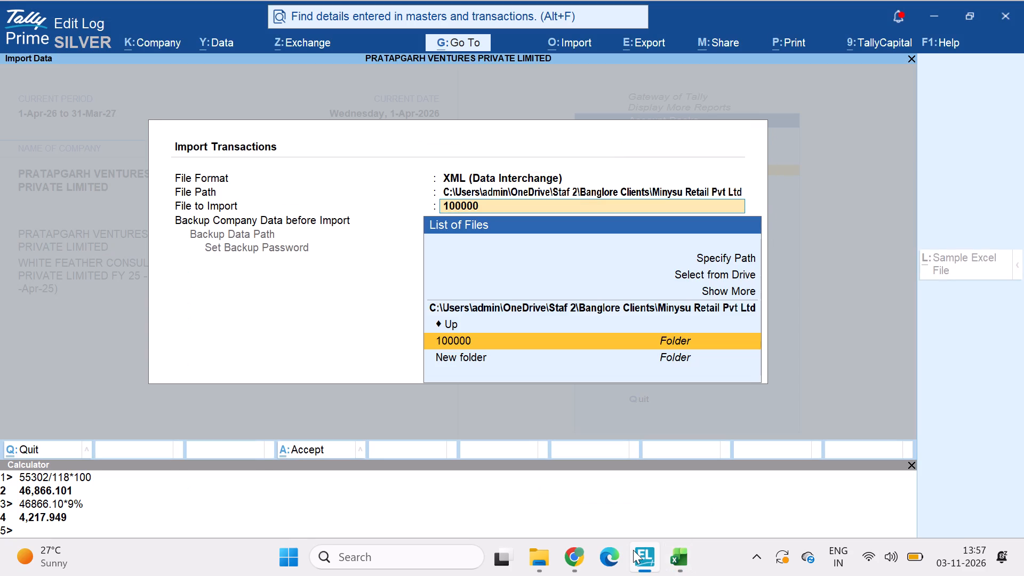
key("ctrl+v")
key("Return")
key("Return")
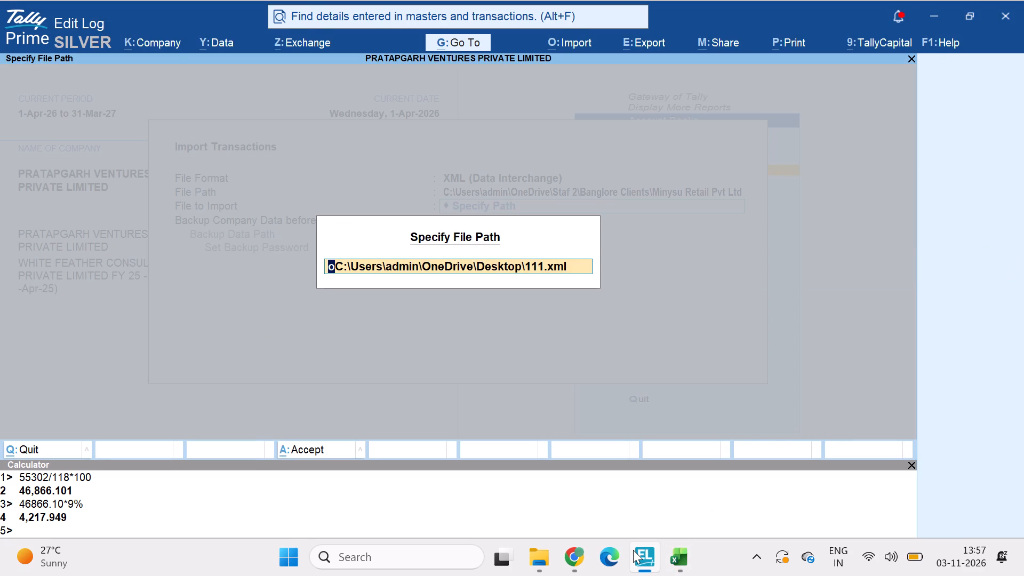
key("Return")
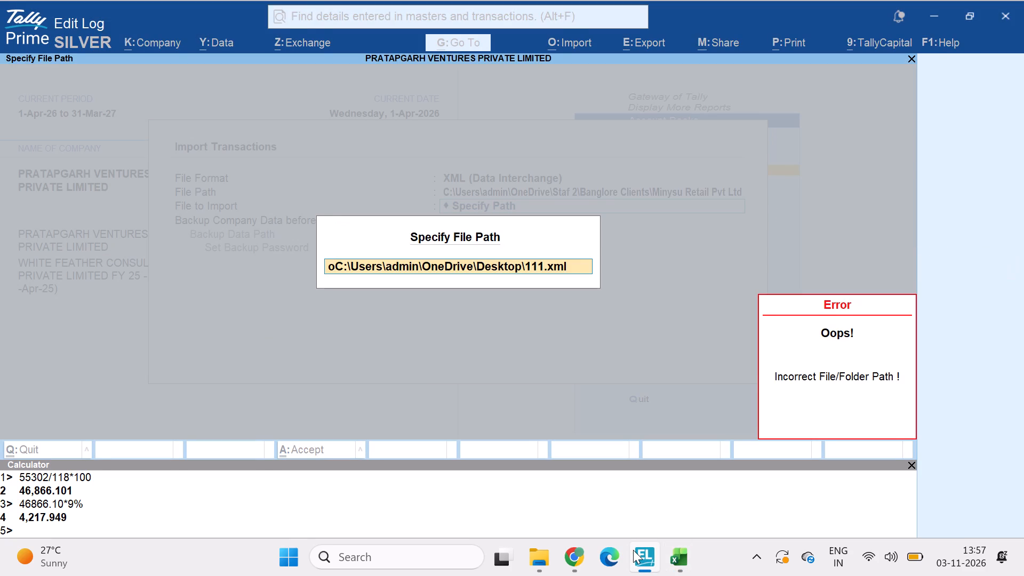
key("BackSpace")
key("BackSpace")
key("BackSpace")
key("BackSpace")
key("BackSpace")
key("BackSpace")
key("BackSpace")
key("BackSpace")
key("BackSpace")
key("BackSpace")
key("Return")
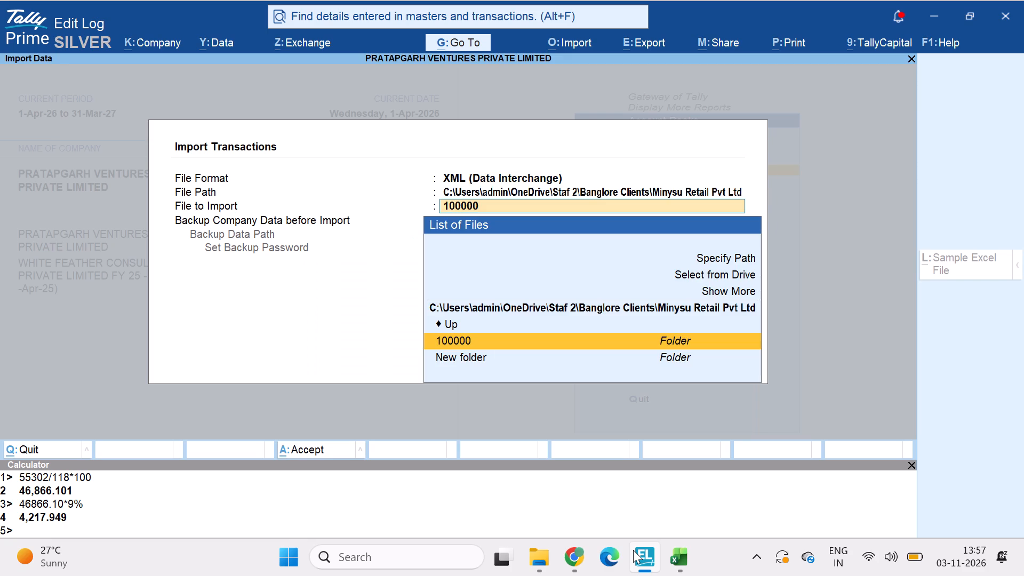
Choose 123.xml from the OneDrive Desktop folder and import the transactions without backing up company data.
key("Up")
key("Up")
key("Up")
key("Up")
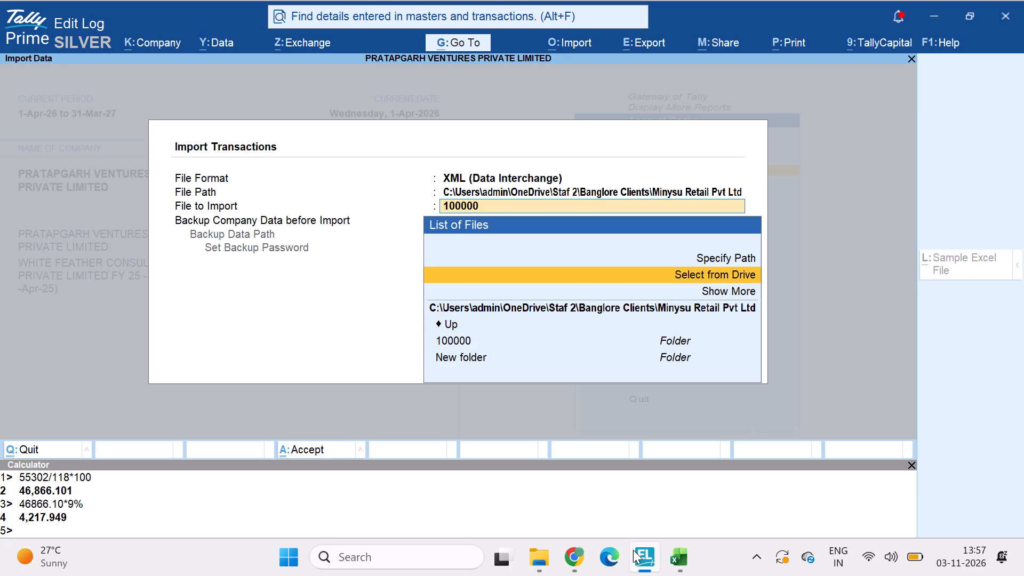
key("Return")
key("Down")
key("Return")
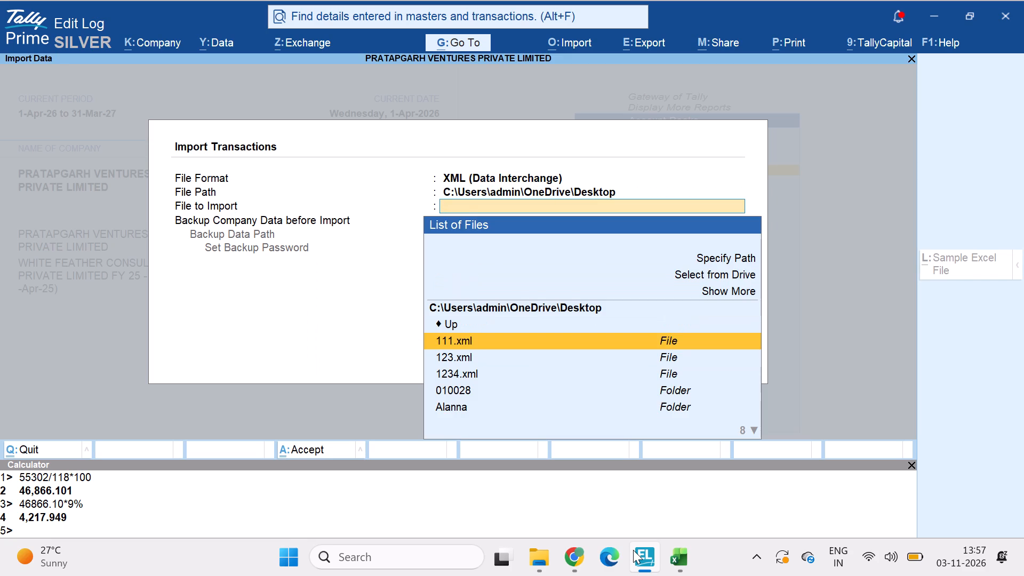
key("Down")
key("Return")
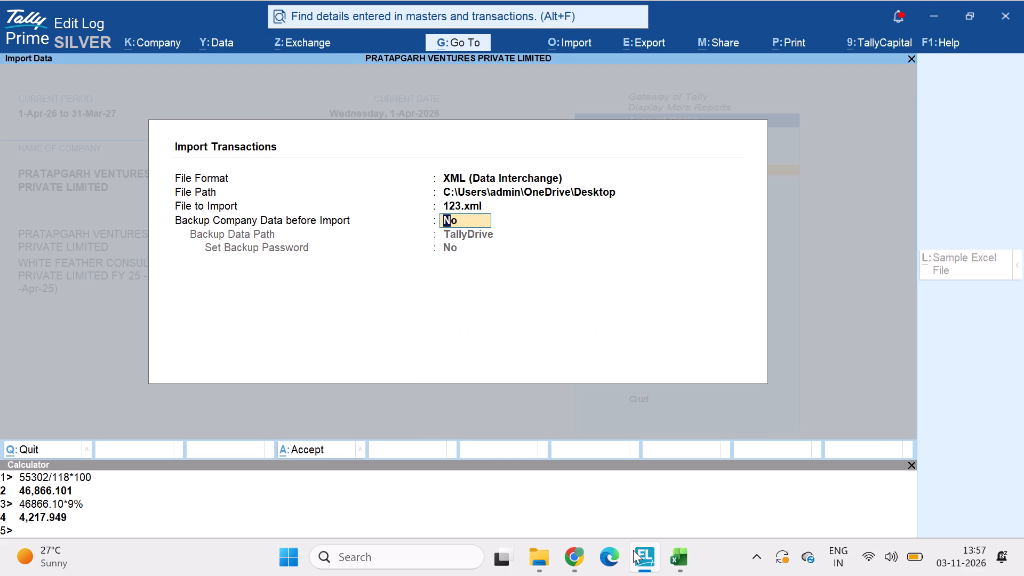
key("Return")
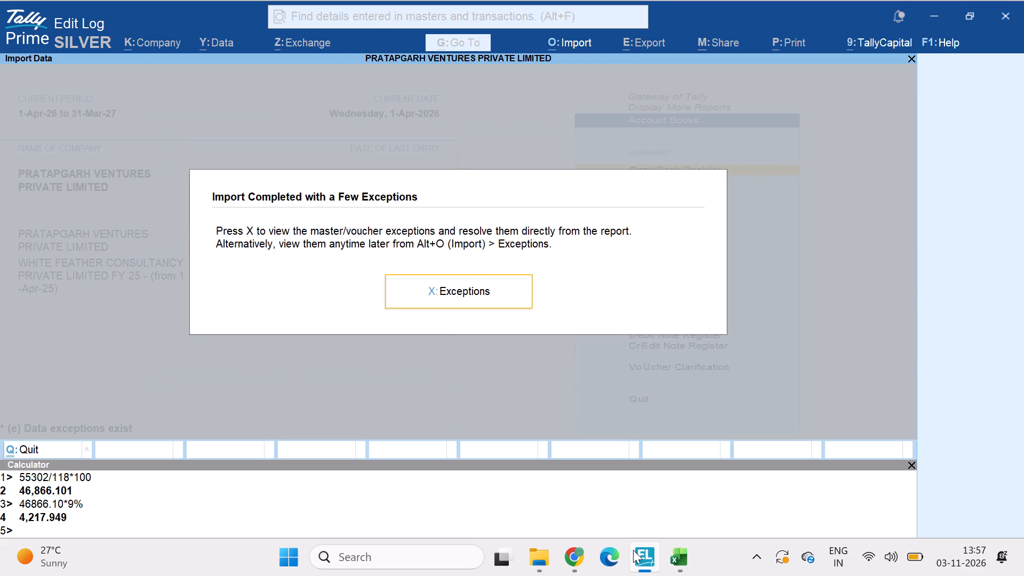
Open the import exceptions and examine which ledgers are missing under the missing referenced master exception.
key("Return")
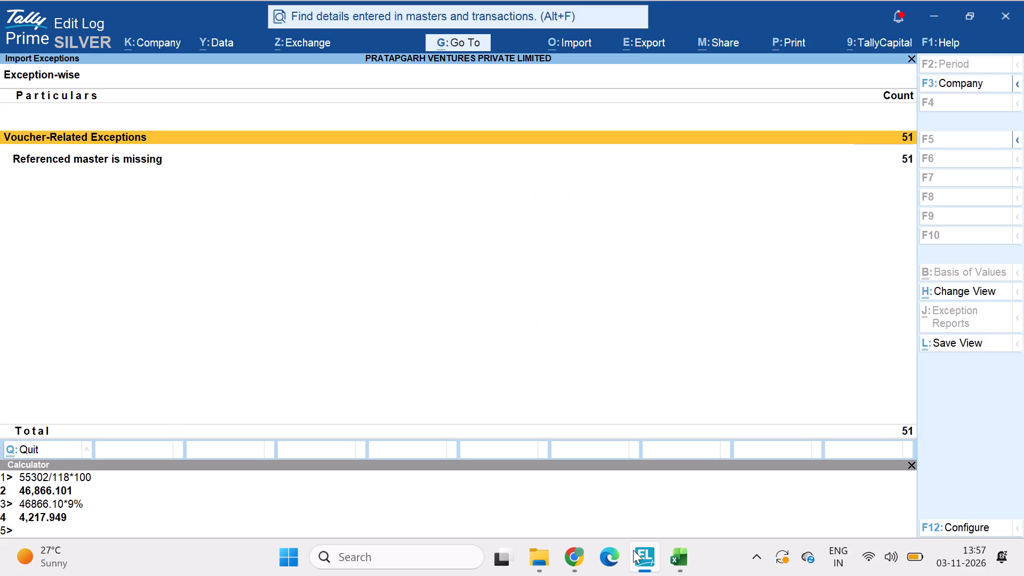
key("Down")
key("Return")
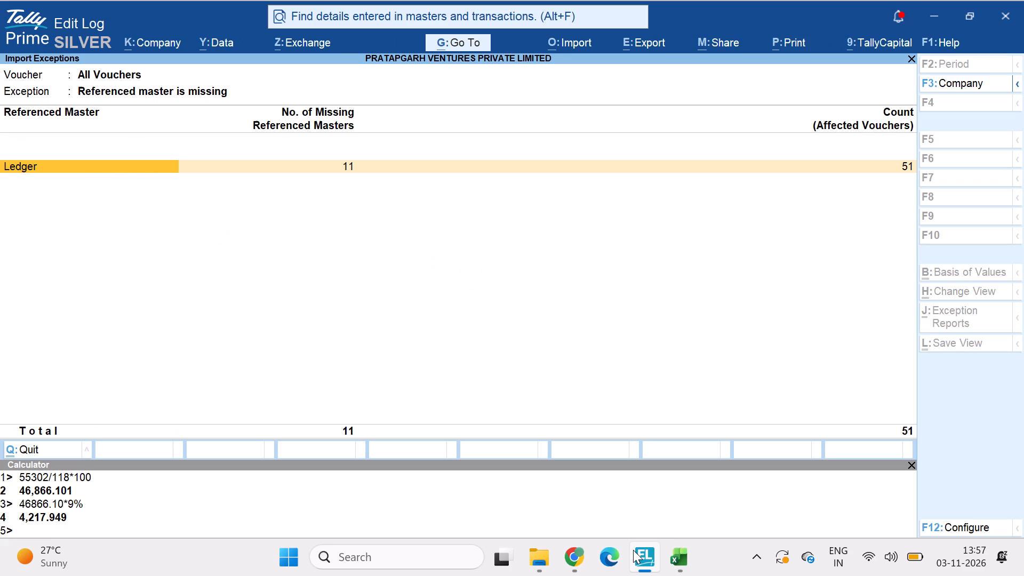
key("Return")
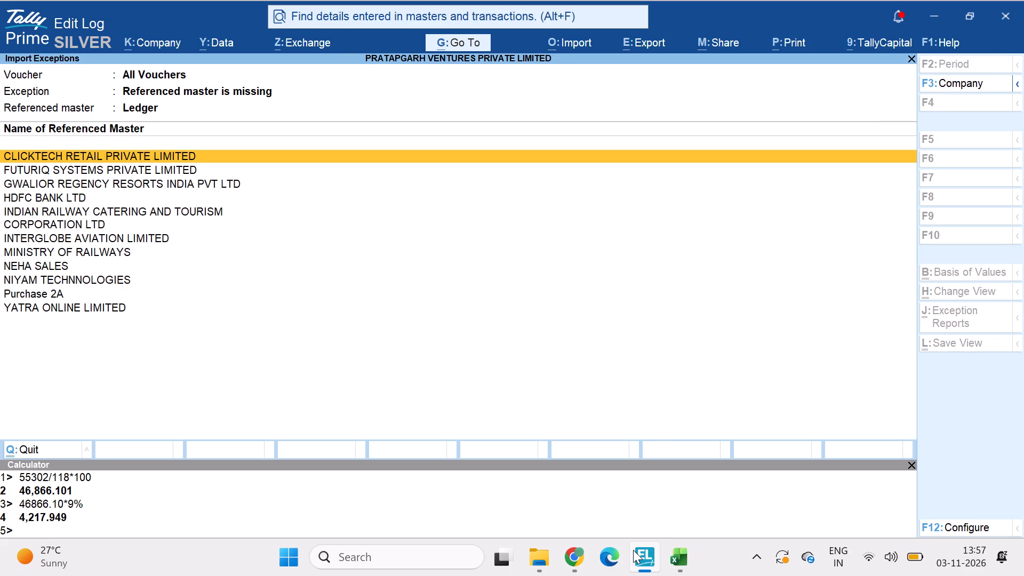
key("grave")
key("Escape")
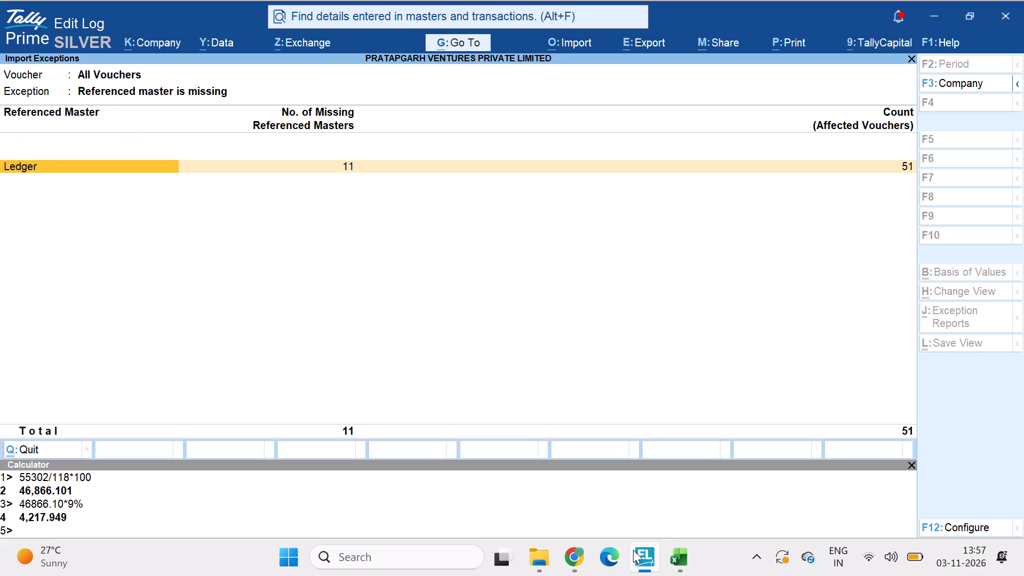
Create the missing CLICKTECH RETAIL PRIVATE LIMITED ledger under Sundry Creditors from the list of missing referenced ledgers.
key("Return")
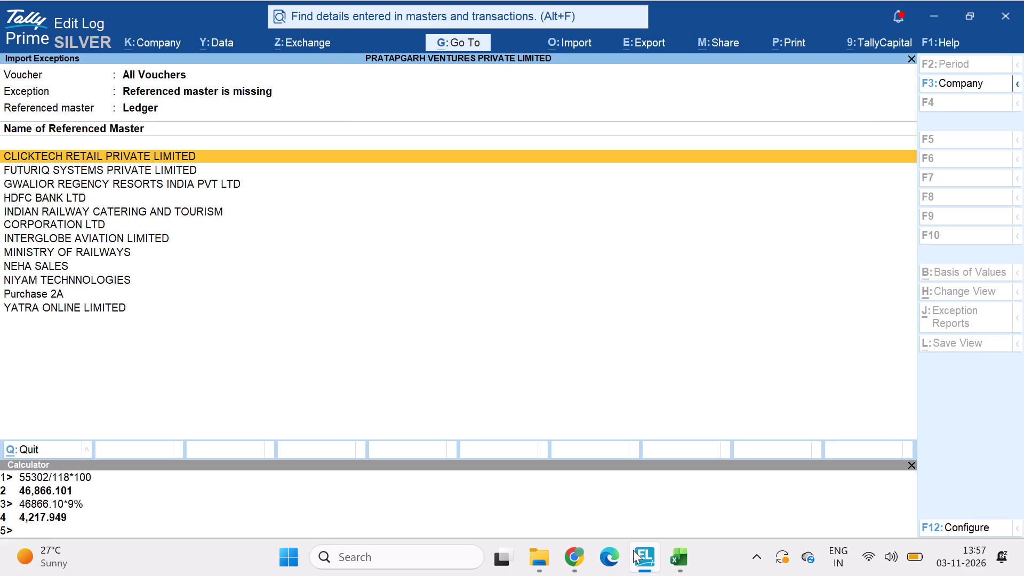
key("Escape")
key("Right")
key("Return")
key("Return")
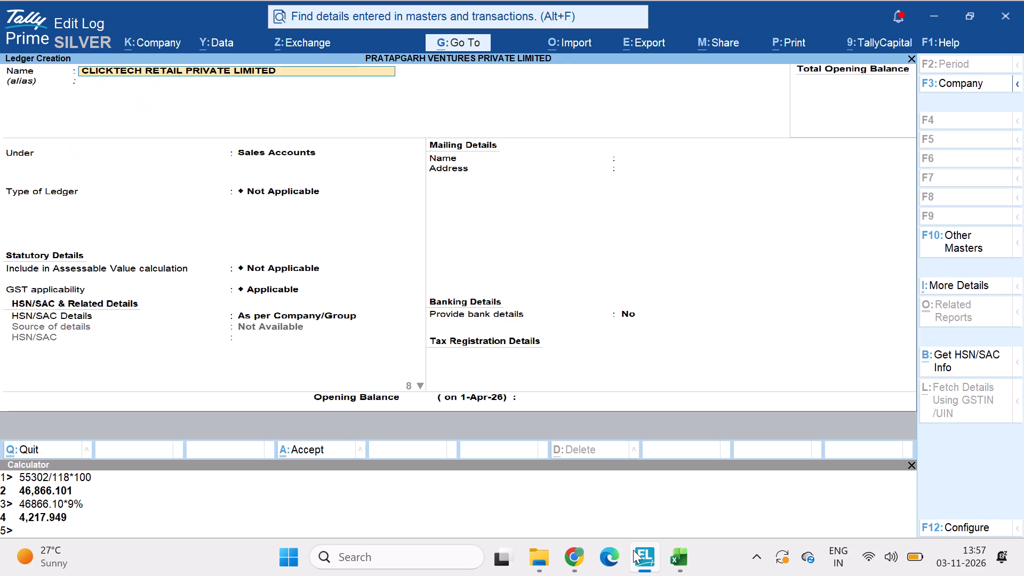
key("Return")
key("Return")
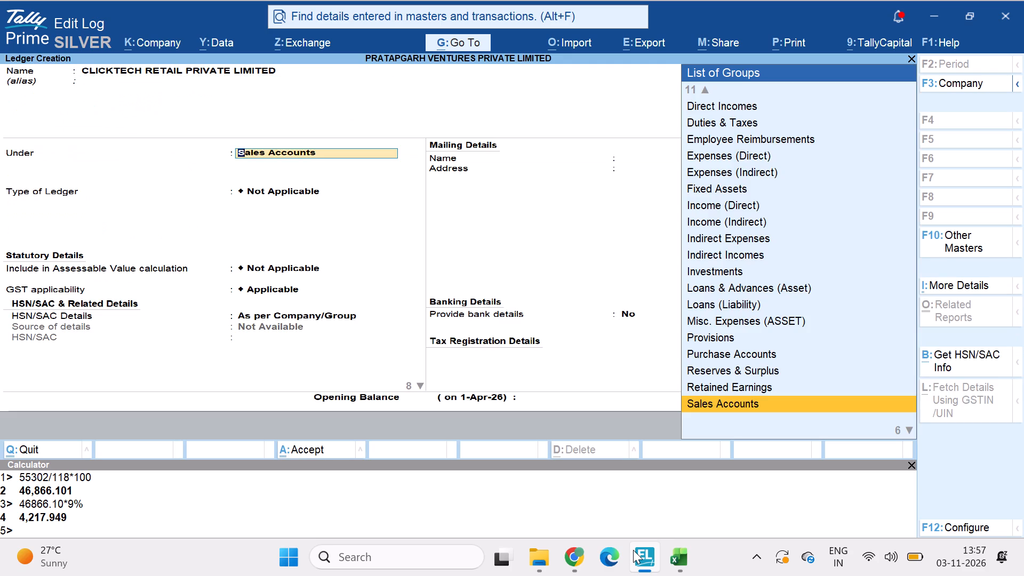
type("sun")
key("r")
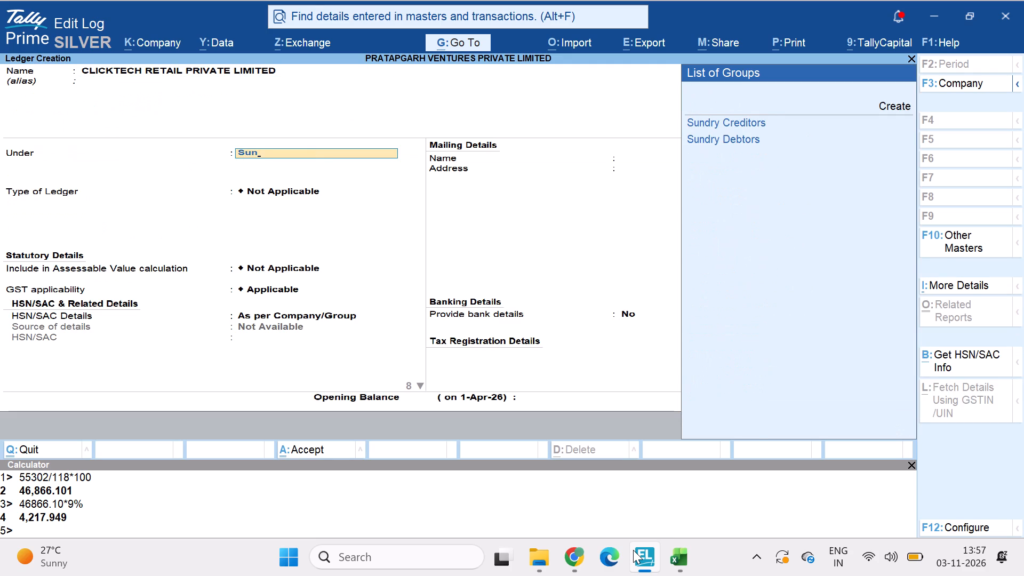
key("Down")
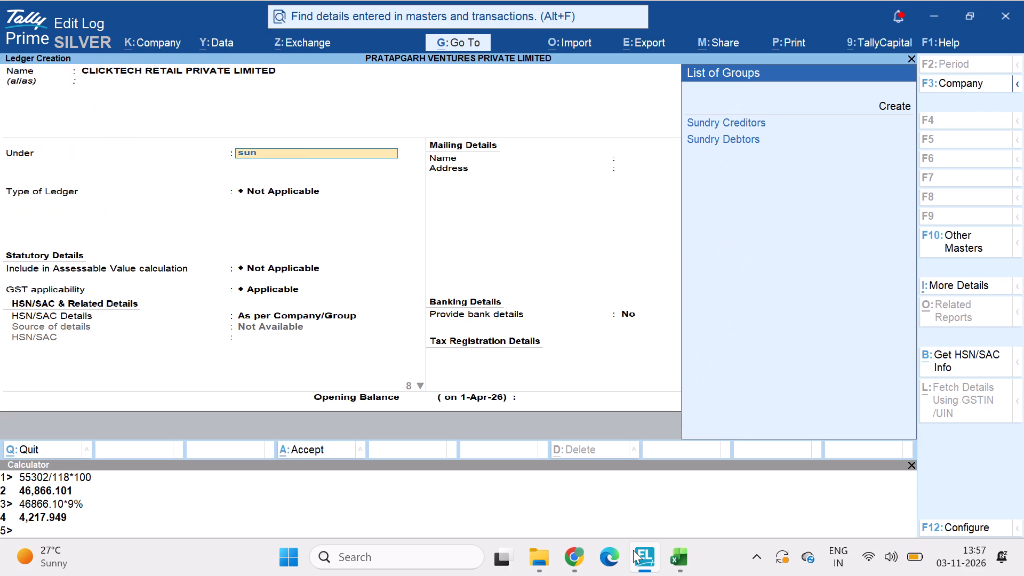
key("Down")
key("Up")
key("Return")
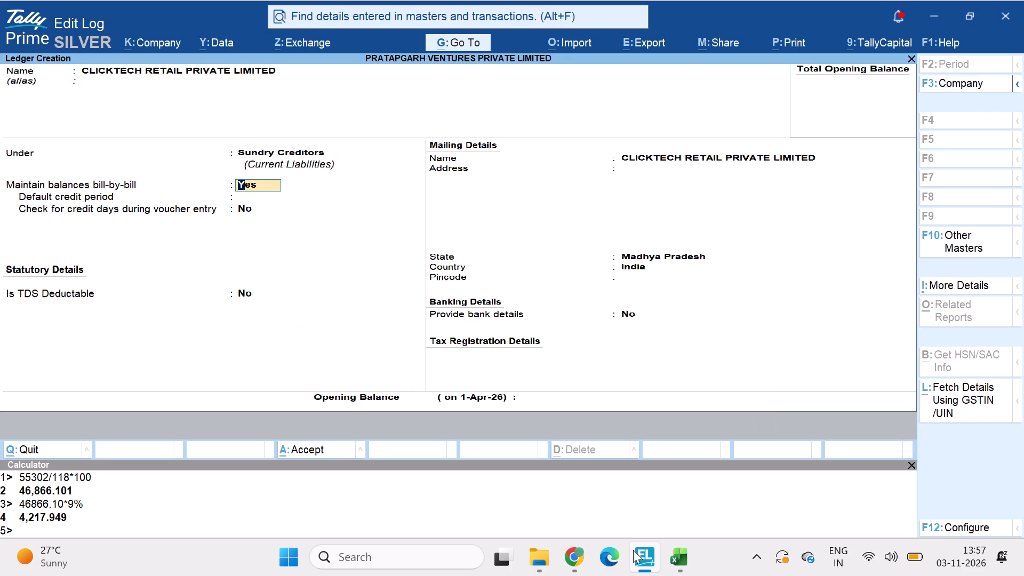
key("ctrl+a")
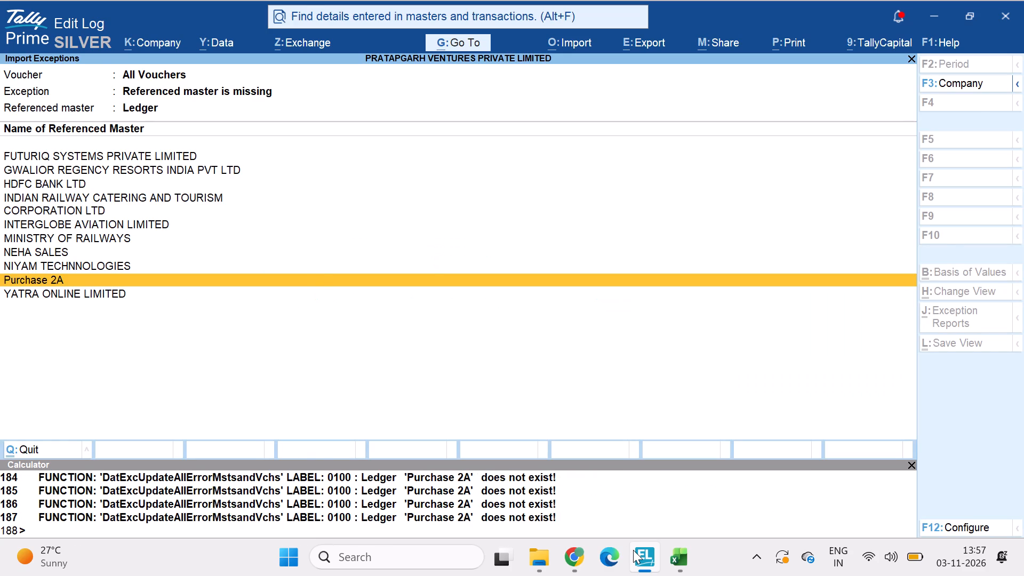
Create the missing Purchase 2A ledger under the Purchase Accounts group.
key("Return")
key("Return")
key("Return")
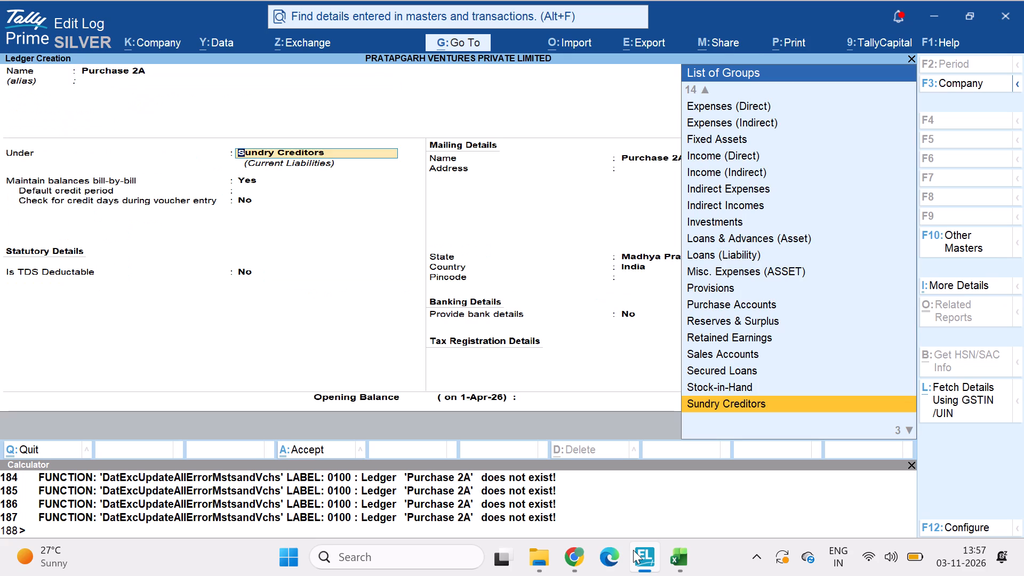
type("pur")
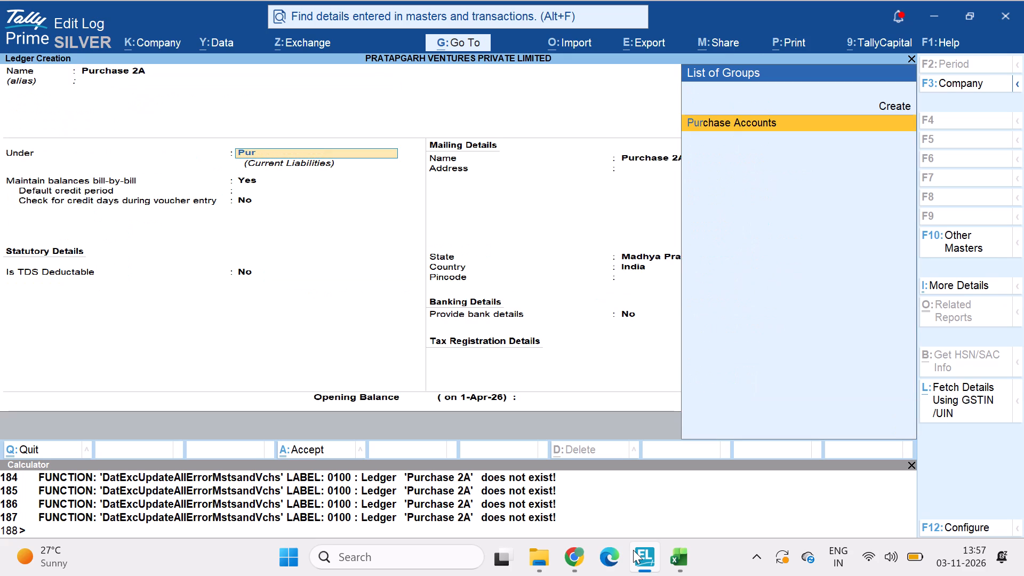
key("Return")
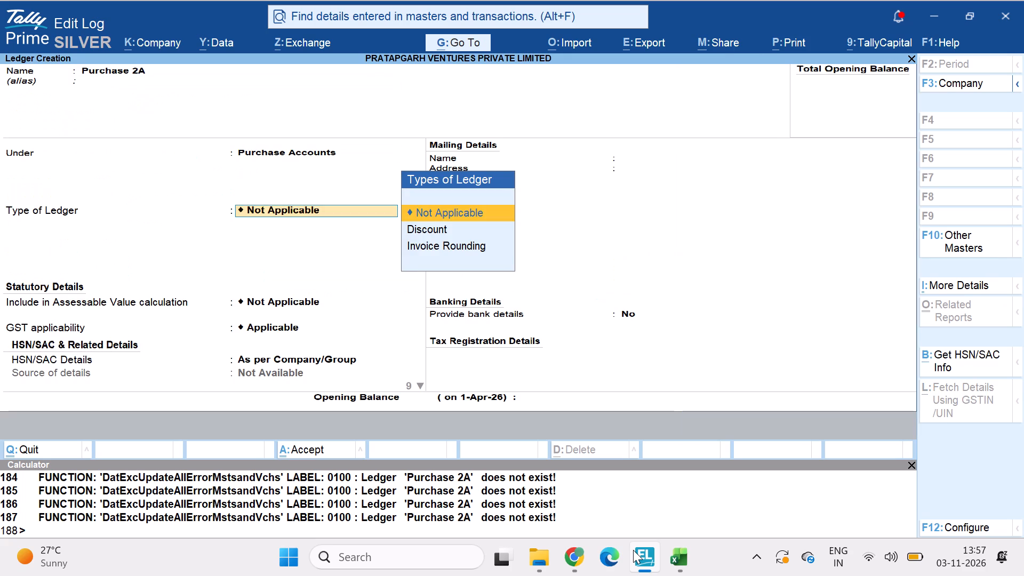
key("ctrl+a")
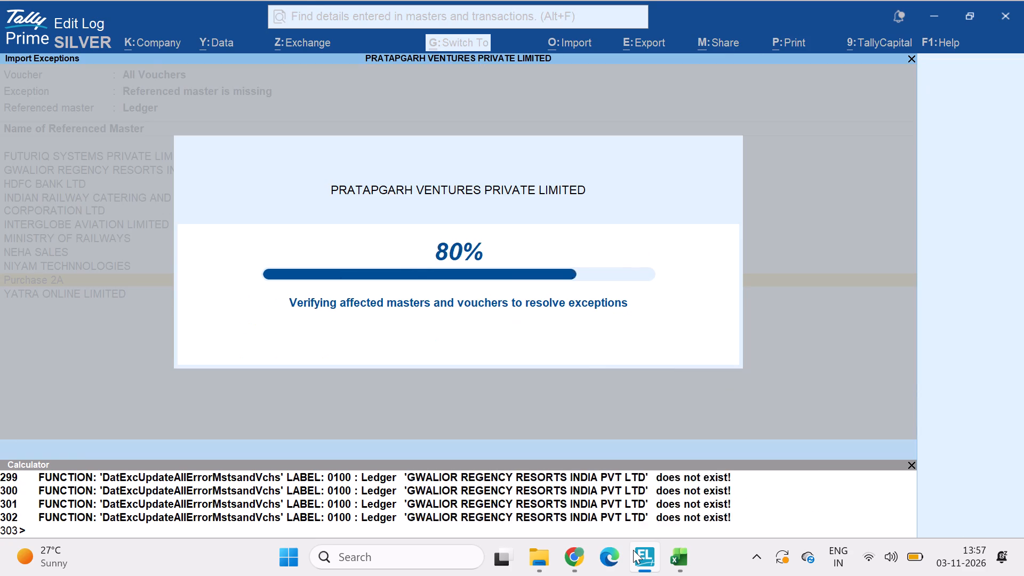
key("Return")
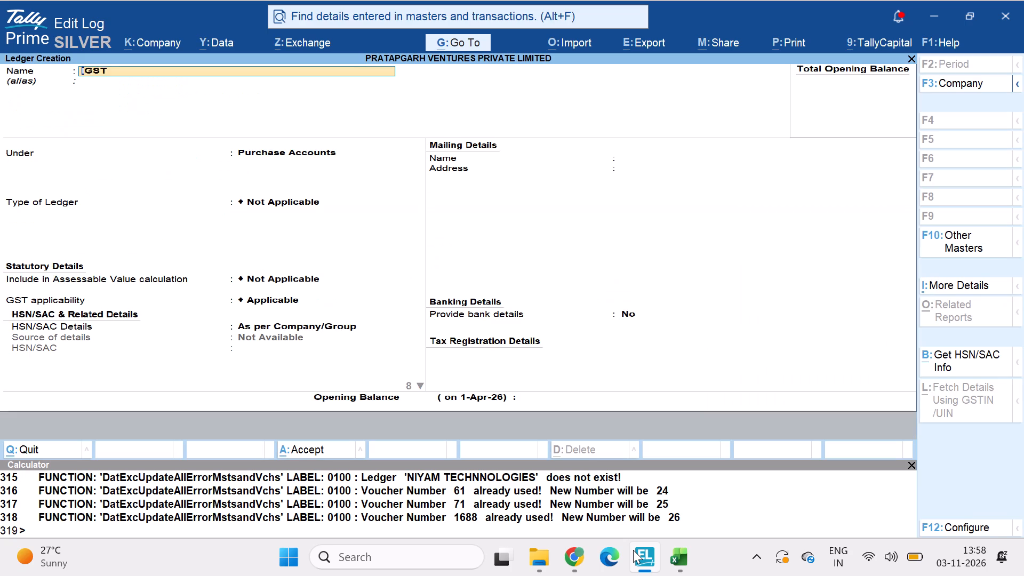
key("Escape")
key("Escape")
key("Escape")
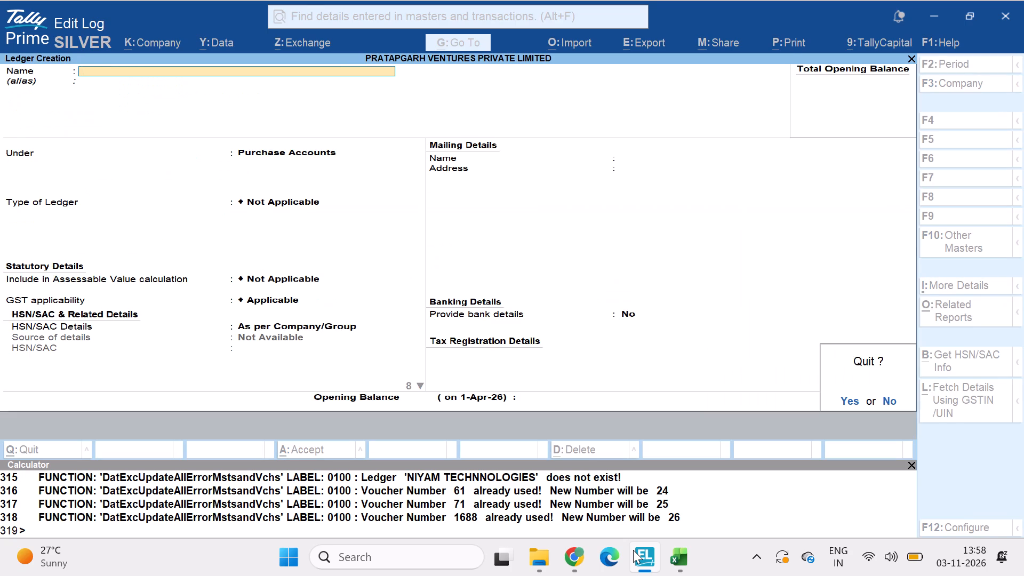
Create the missing IGST ledger under Duties & Taxes with GST as the duty type and IGST as the tax type.
key("Return")
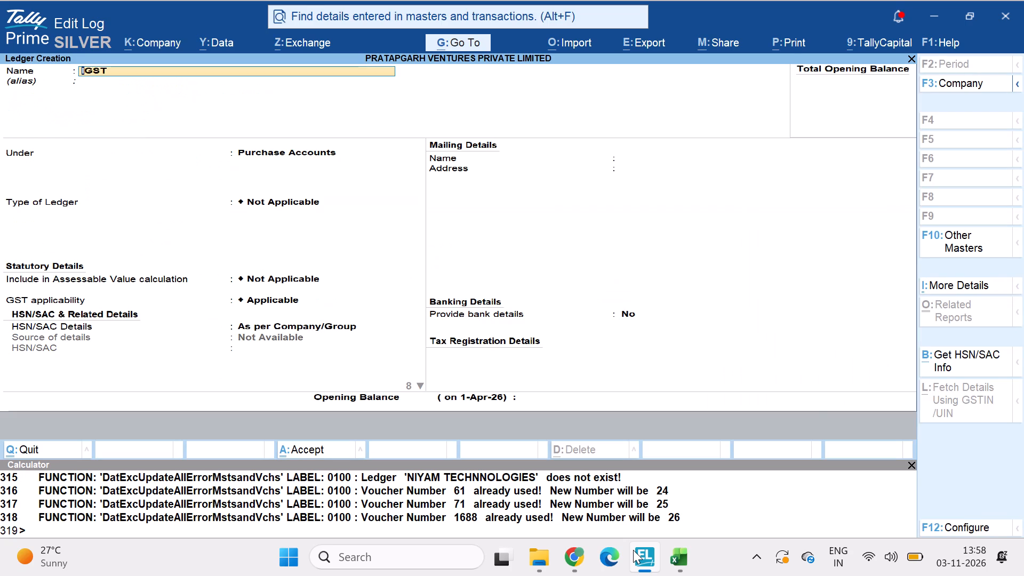
key("Return")
key("Return")
type("dut")
key("Return")
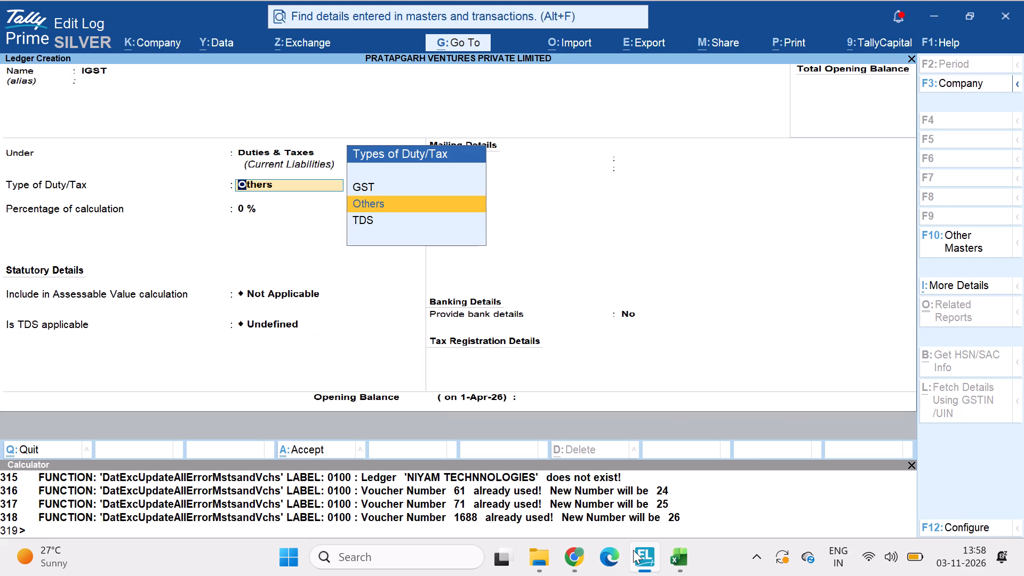
key("Up")
key("Return")
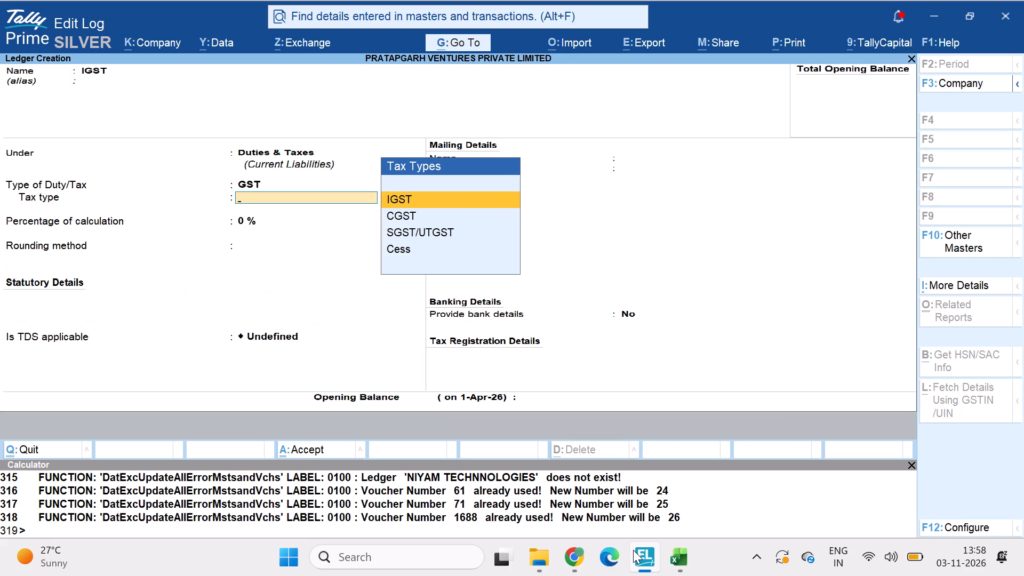
key("Return")
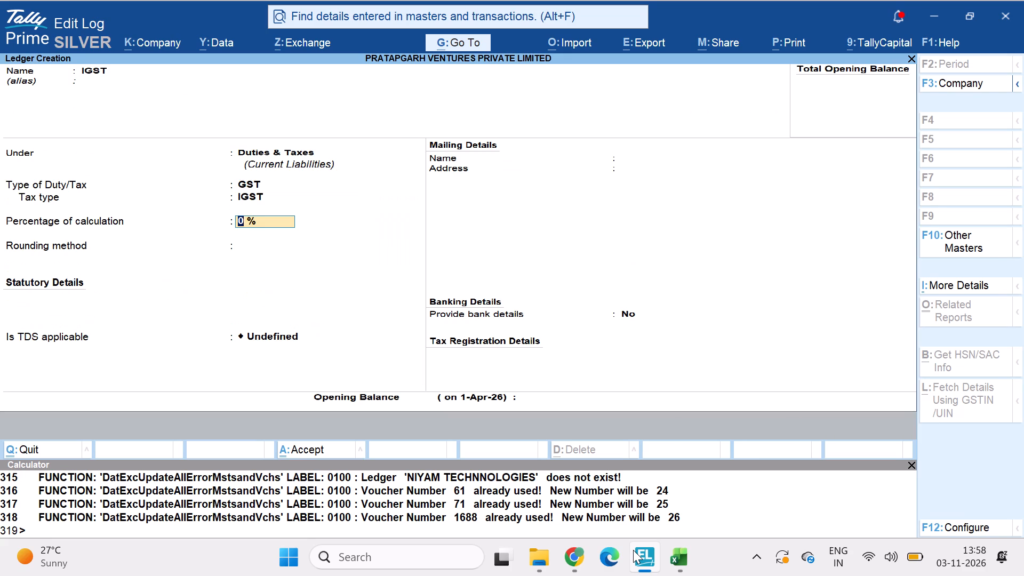
key("ctrl+a")
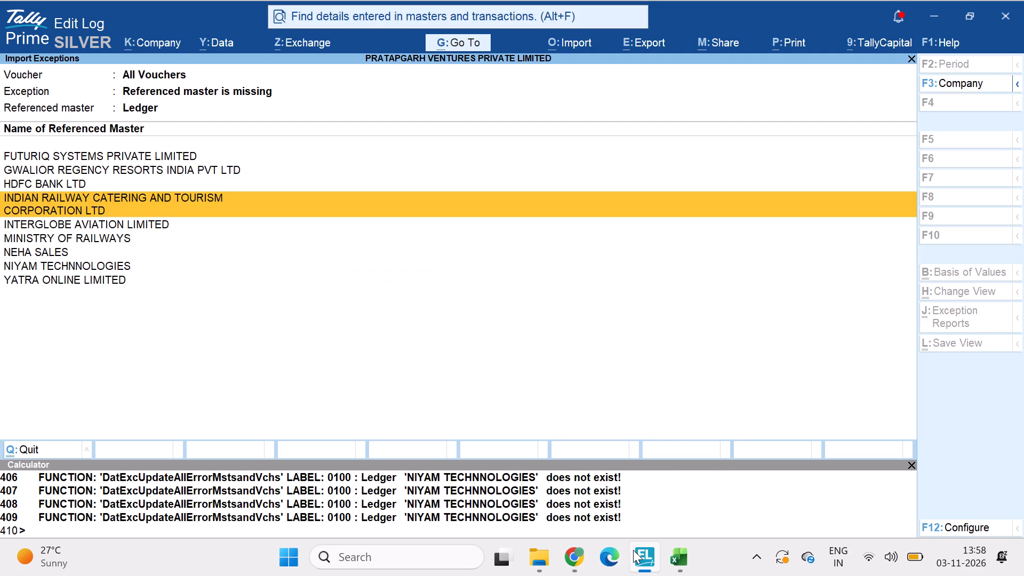
Create the missing INDIAN RAILWAY CATERING AND TOURISM CORPORATION LTD, MINISTRY OF RAILWAYS and INTERGLOBE AVIATION LIMITED ledgers with their prefilled details.
key("Return")
key("ctrl+a")
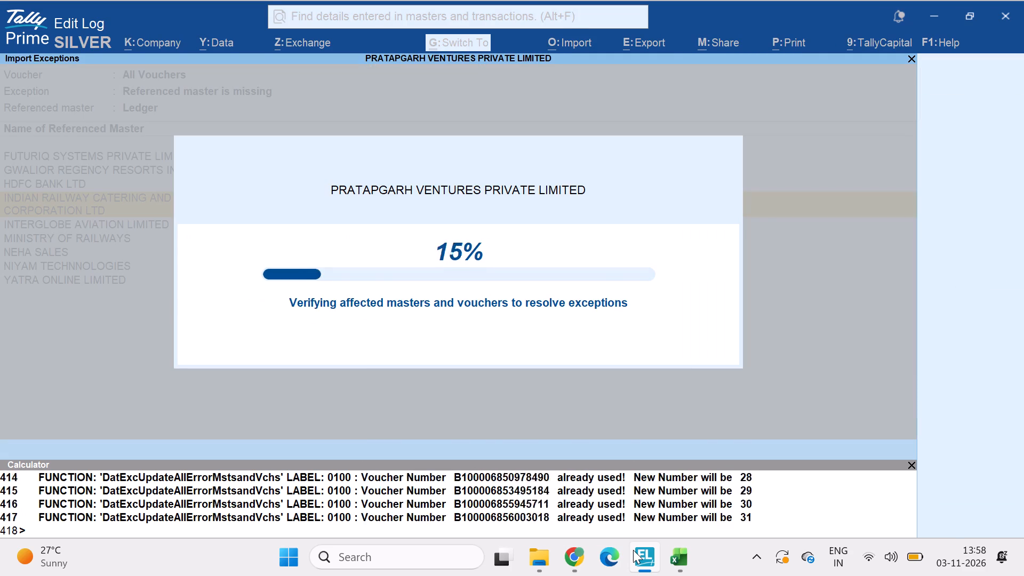
key("Return")
key("ctrl+a")
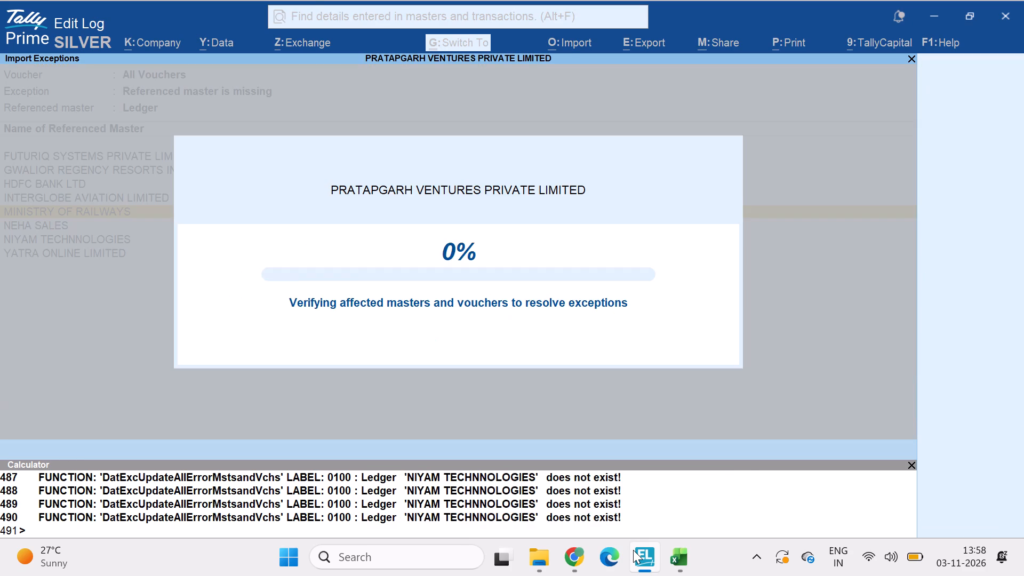
key("ctrl+a")
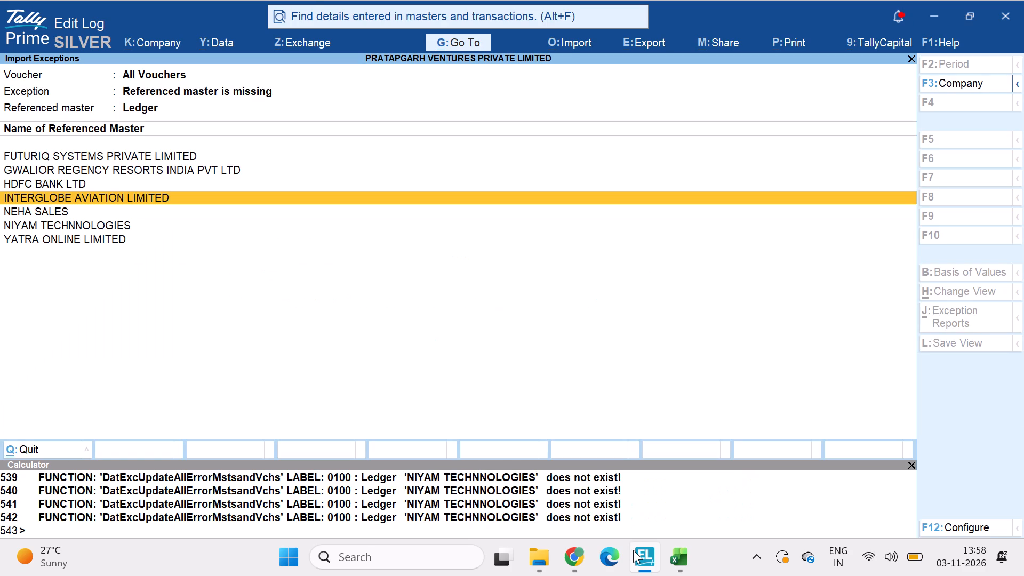
key("Return")
key("ctrl+a")
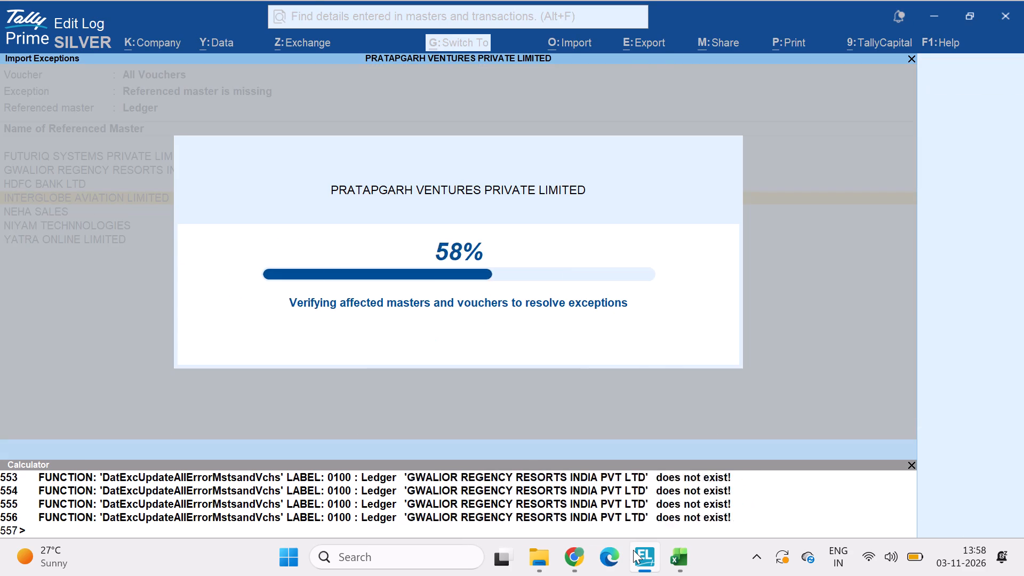
Create the missing HDFC BANK LTD, GWALIOR REGENCY RESORTS INDIA PVT LTD and FUTURIQ SYSTEMS PRIVATE LIMITED ledgers with the prefilled Duties & Taxes group.
key("Return")
key("ctrl+a")
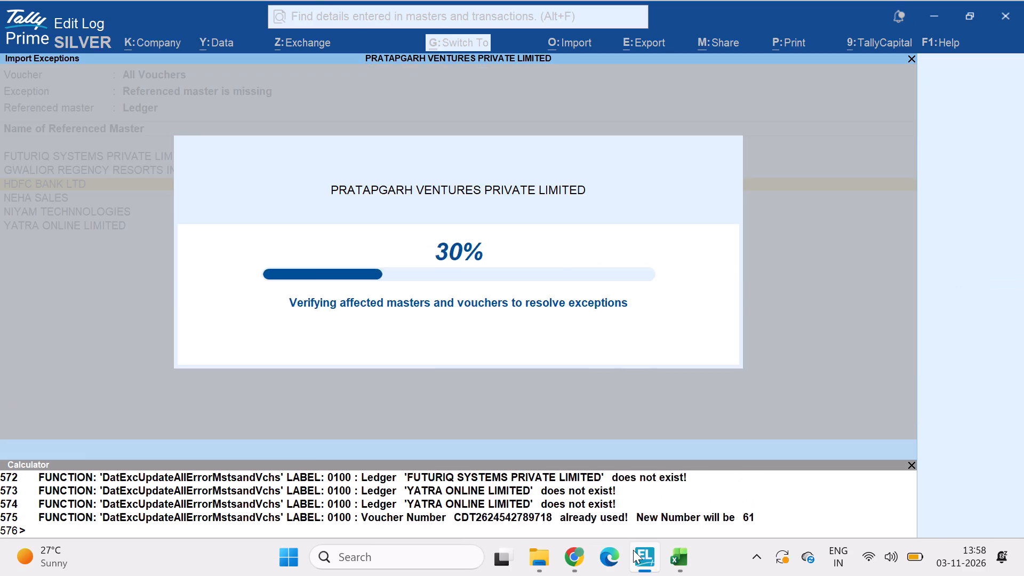
key("Return")
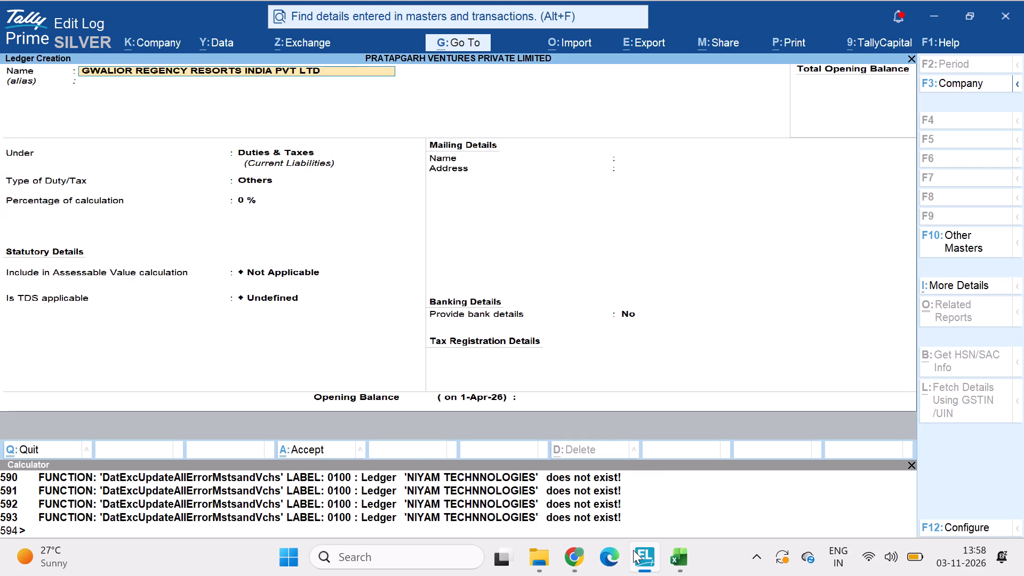
key("ctrl+a")
key("Return")
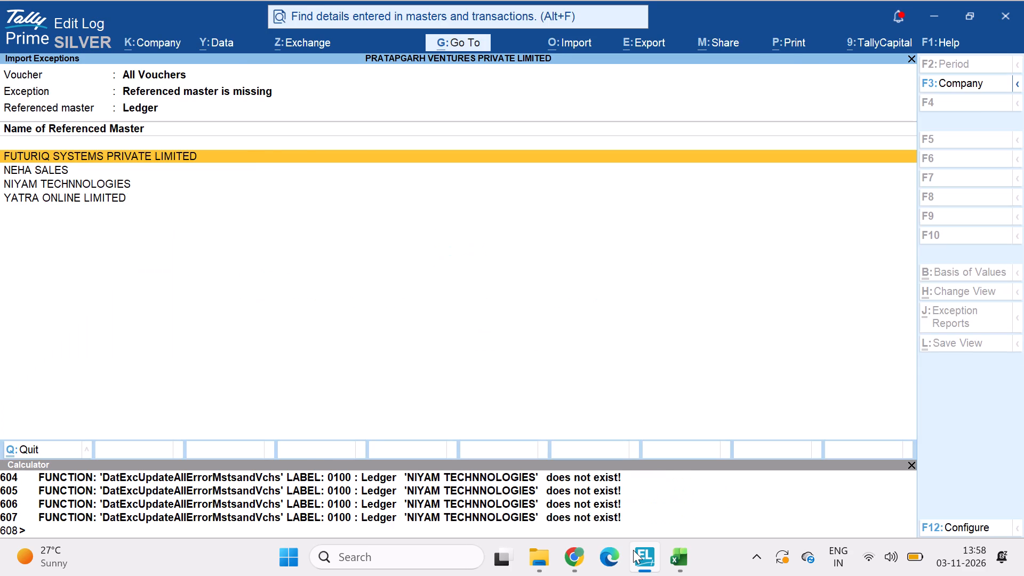
key("ctrl+a")
Create the missing YATRA ONLINE LIMITED, NEHA SALES and NIYAM TECHNNOLOGIES ledgers under the prefilled Duties & Taxes group and leave the missing-master list.
key("Return")
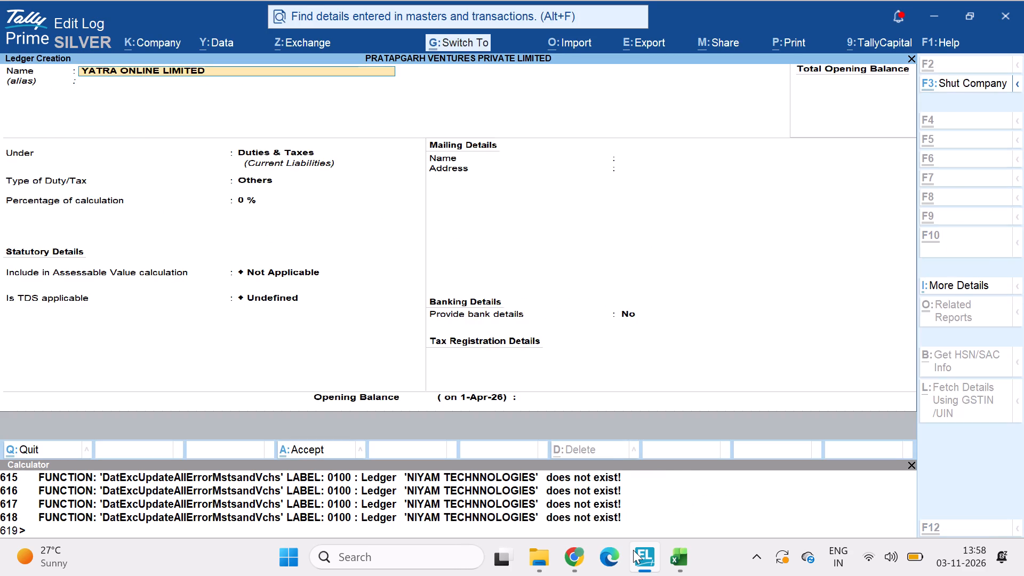
key("ctrl+a")
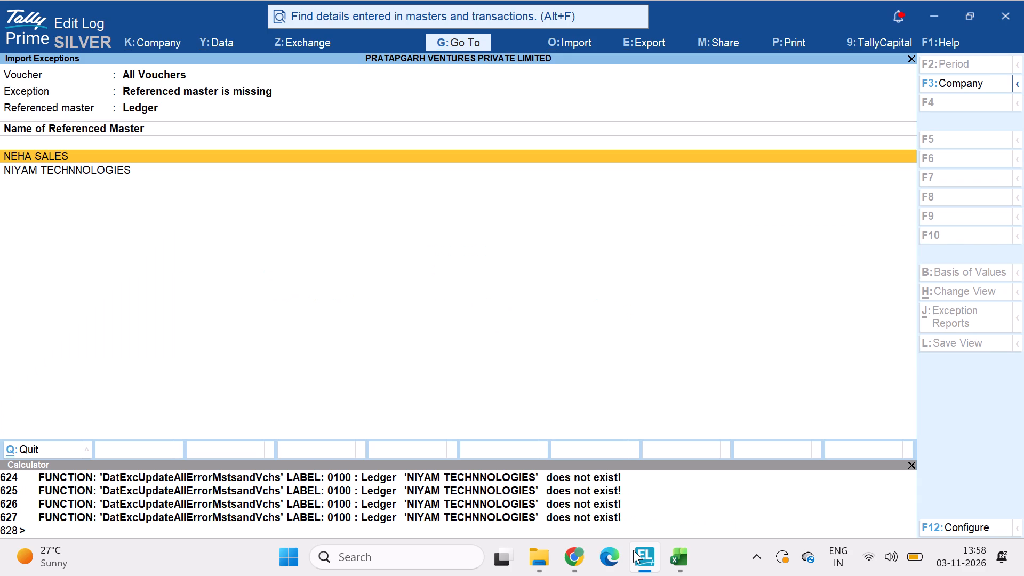
key("Return")
key("ctrl+a")
key("Return")
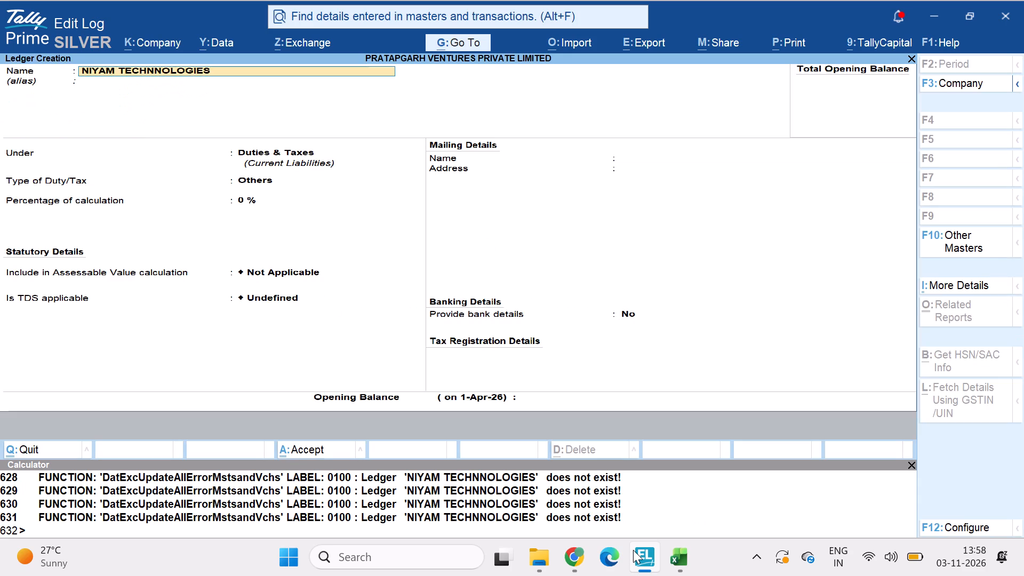
key("ctrl+a")
key("Escape")
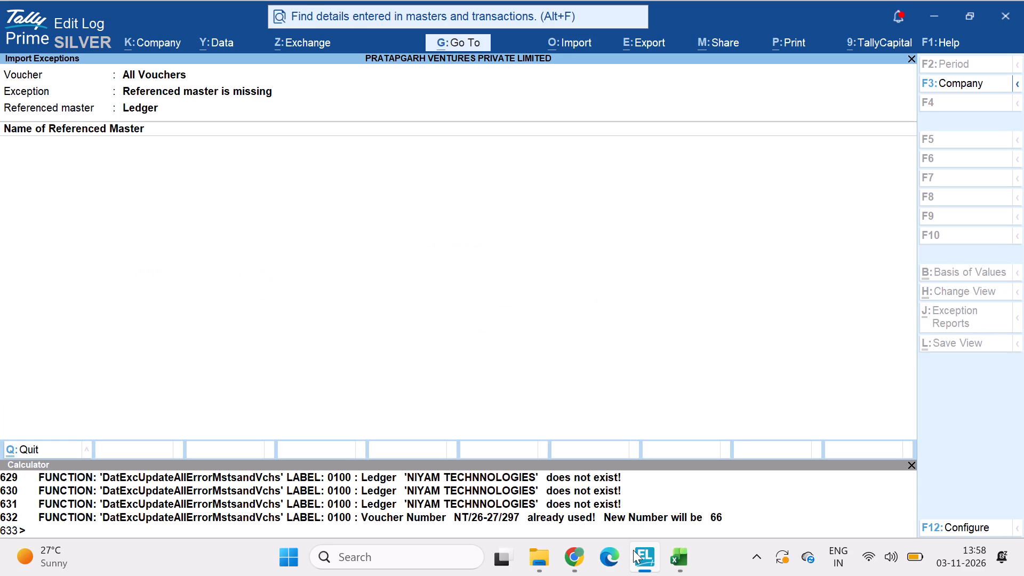
key("Escape")
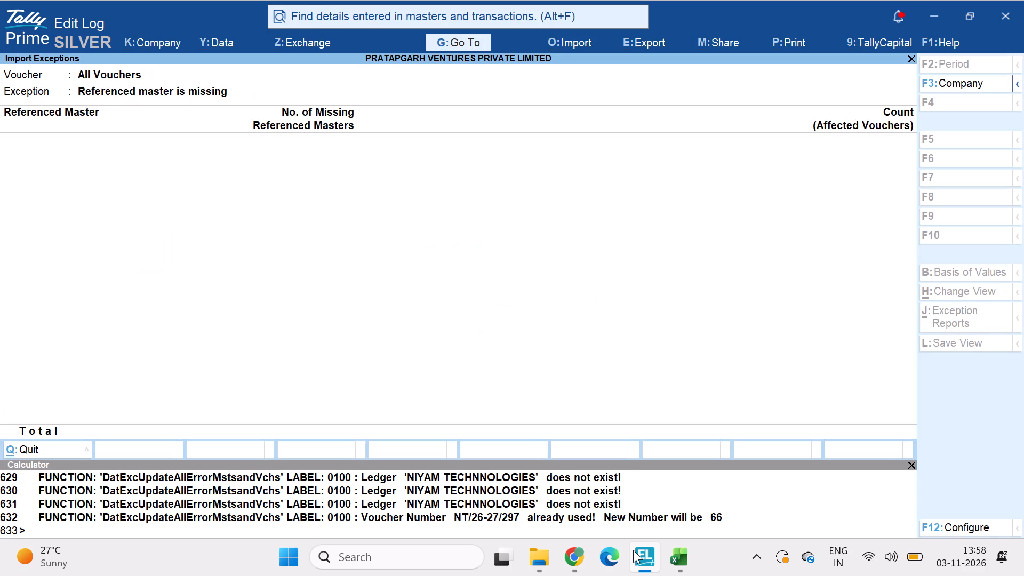
Open the GWALIOR REGENCY RESORTS purchase voucher 125136 from the credit and debit total mismatch exception.
key("Down")
key("Return")
key("Return")
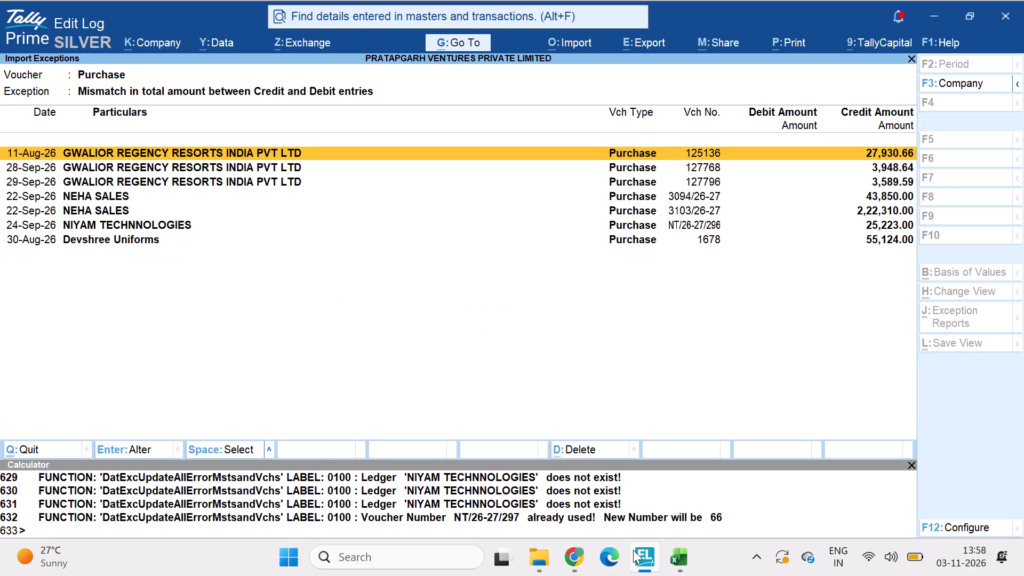
key("Return")
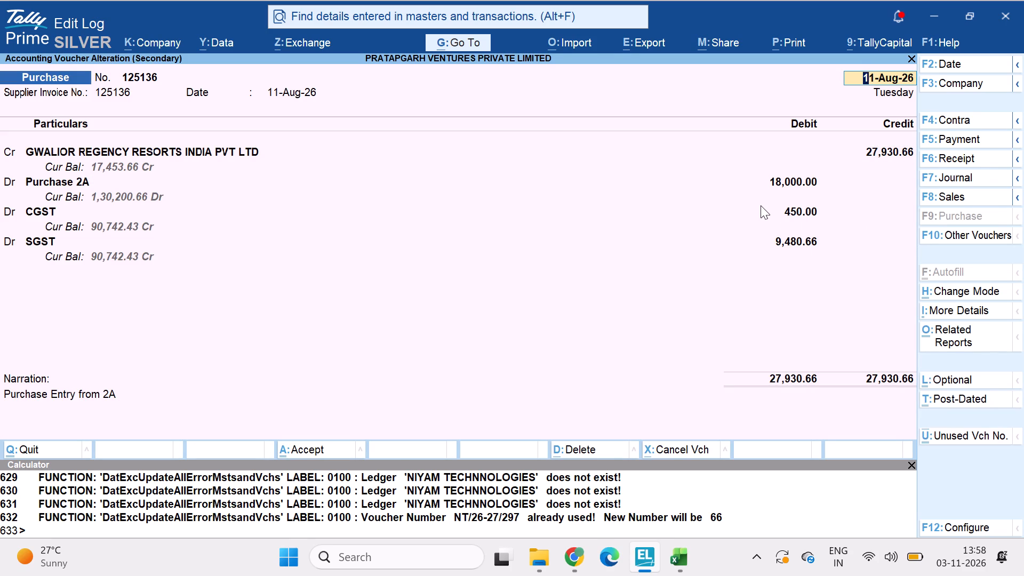
Switch to the Tally Auto Entry workbook in Excel and examine the debit and credit amount columns on the Multi entry sheet.
key("alt+Tab")
scroll(646, 334, "down", 1)
key("alt+Tab")
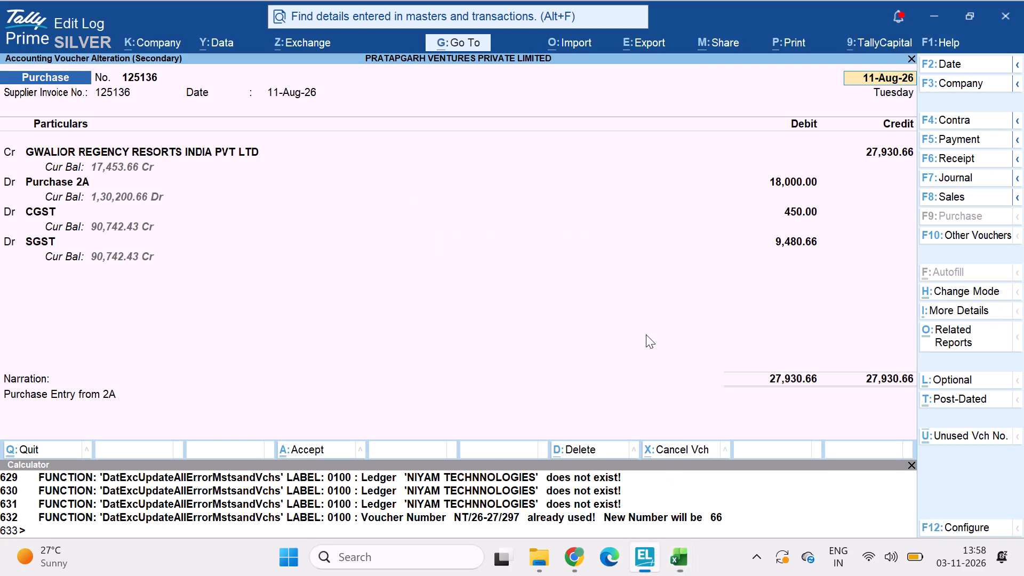
key("alt+Tab")
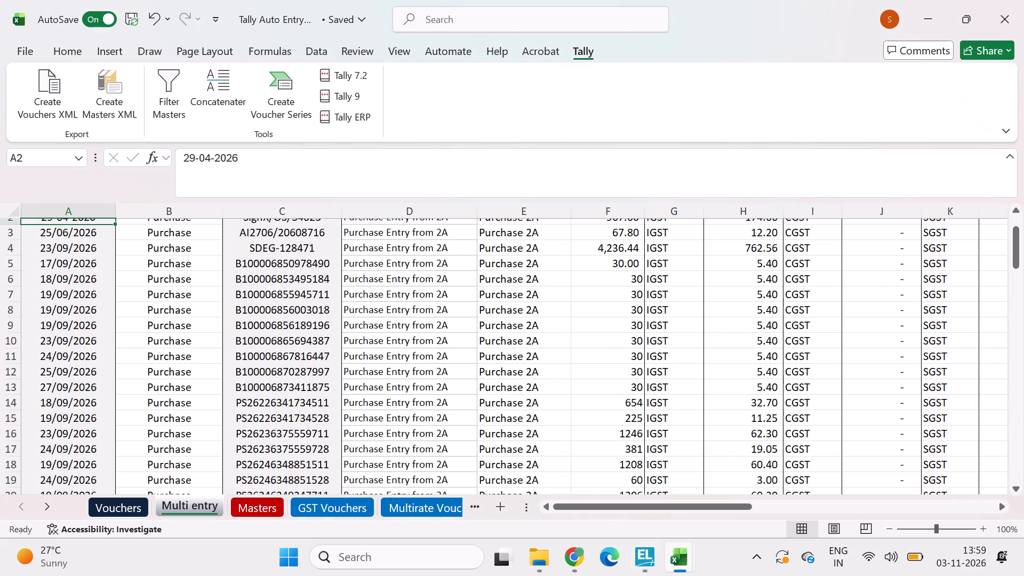
scroll(503, 387, "right", 1)
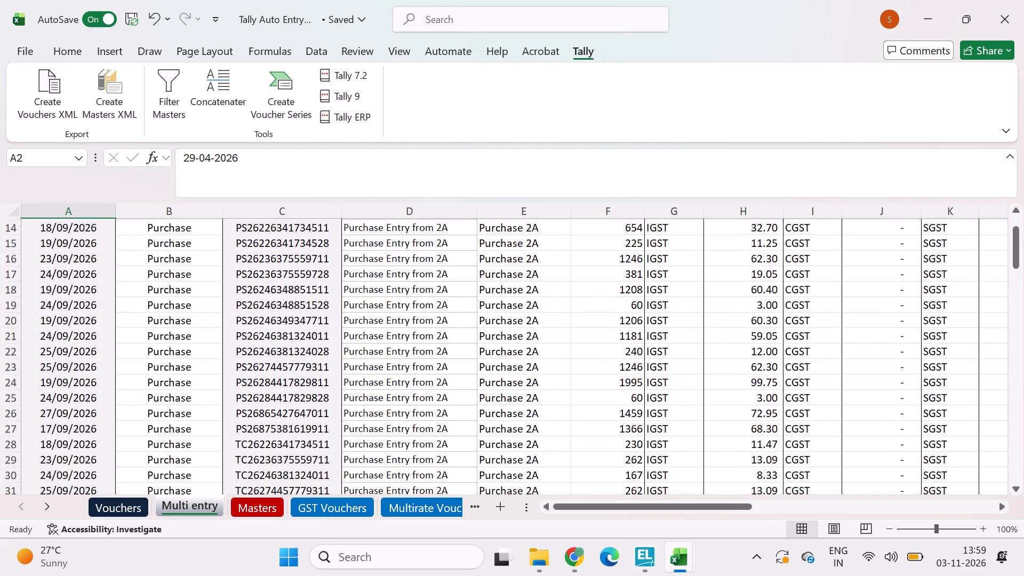
scroll(503, 387, "right", 1)
scroll(701, 397, "left", 6)
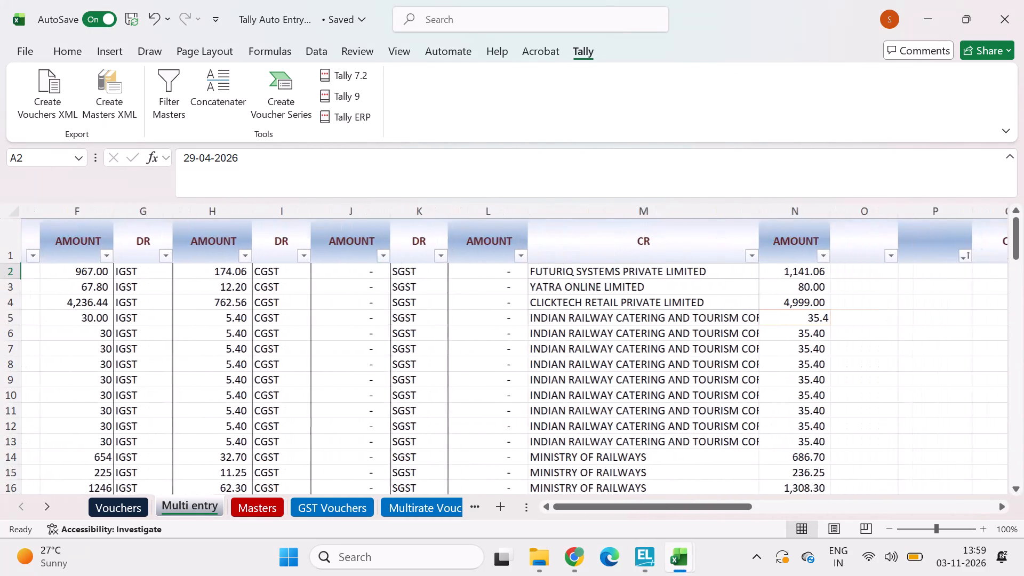
scroll(701, 397, "left", 2)
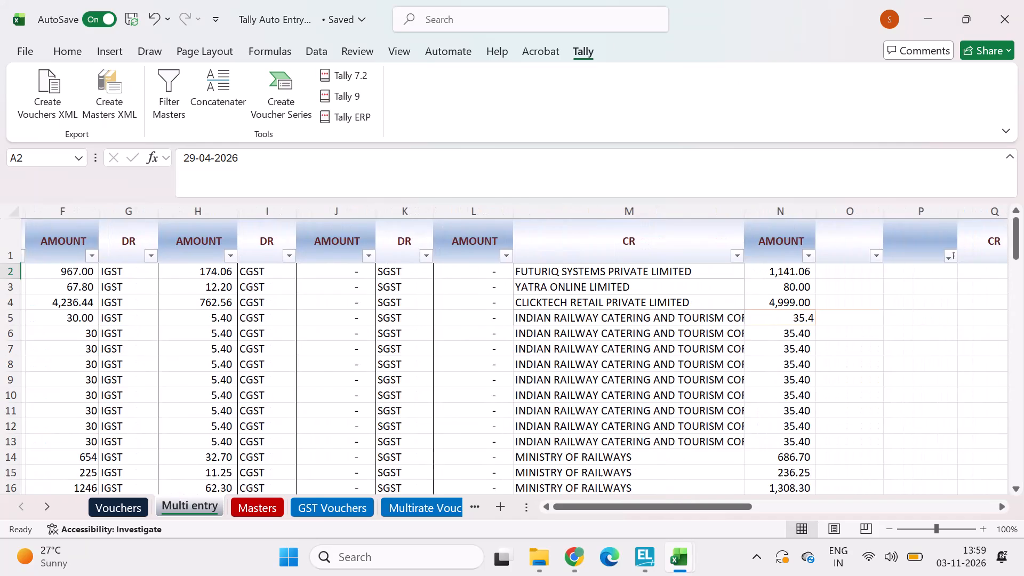
scroll(701, 397, "left", 4)
scroll(701, 397, "right", 4)
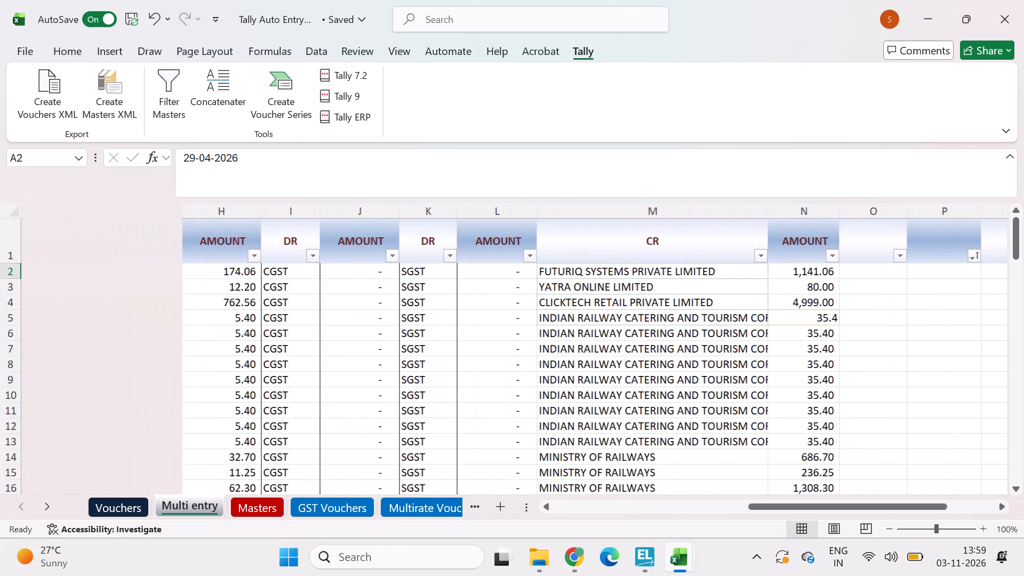
scroll(578, 405, "right", 5)
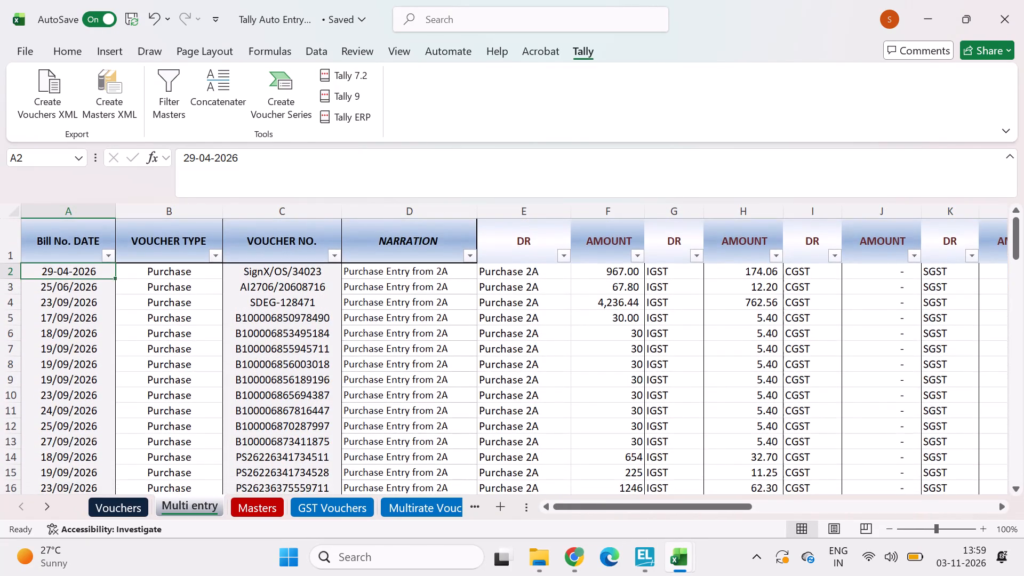
scroll(907, 377, "left", 5)
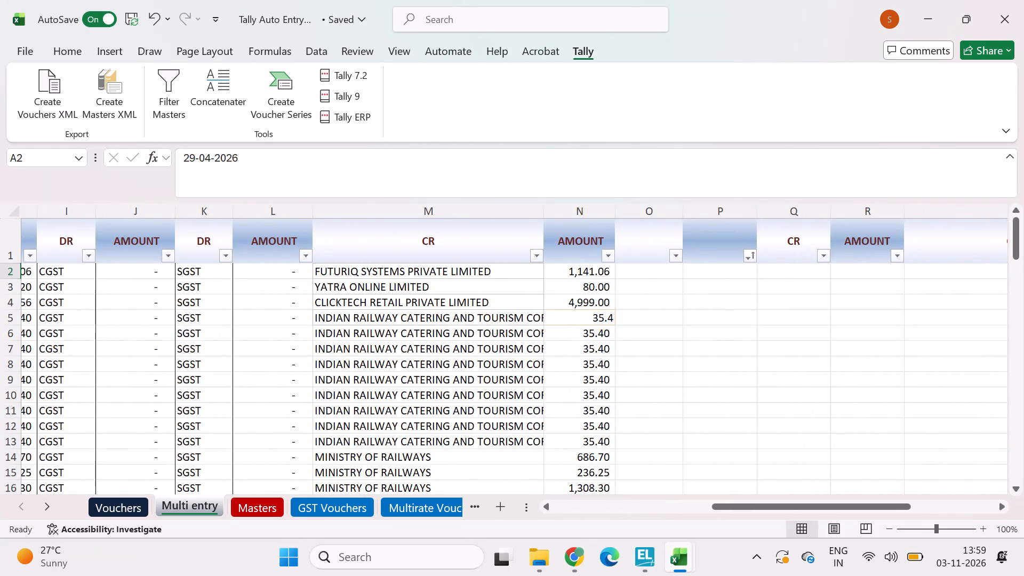
Enter the formula =N2-SUM(F2:L2) in cell P2 to compare the credit amount with the debit amounts.
left_click(721, 268)
type("=sum")
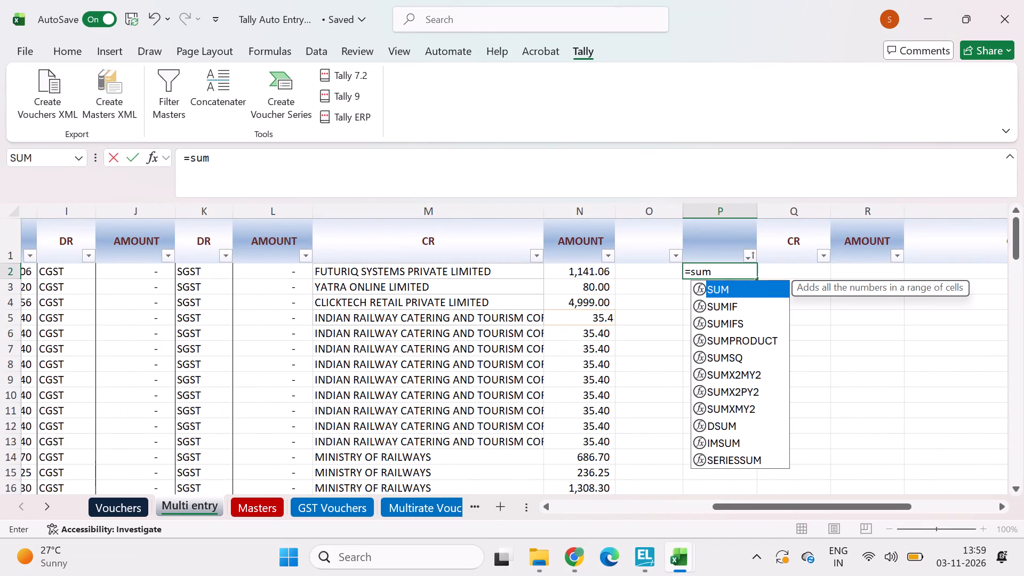
key("BackSpace")
key("BackSpace")
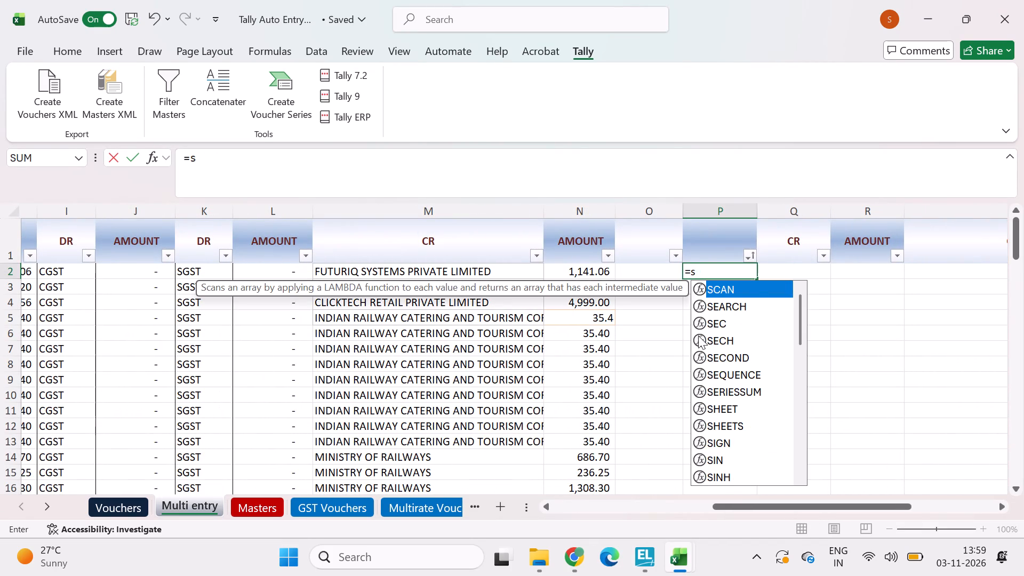
key("BackSpace")
left_click(580, 273)
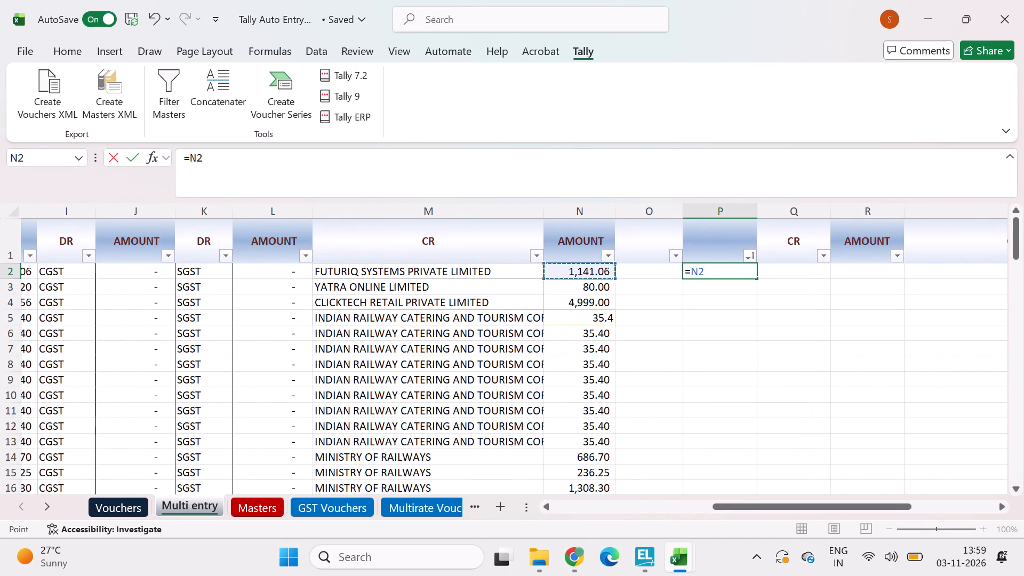
type("-sum")
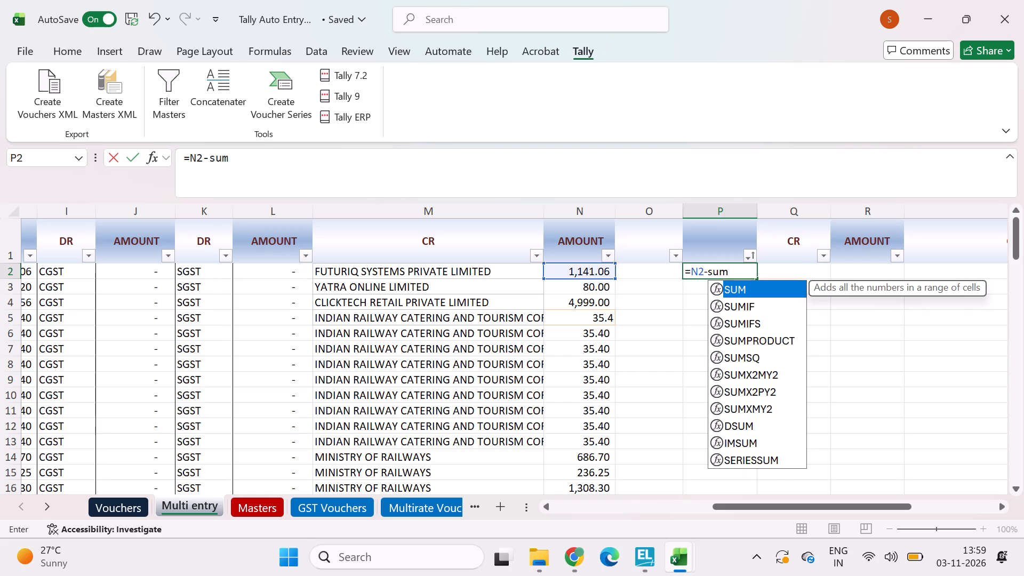
key("shift+parenleft")
scroll(349, 279, "right", 5)
scroll(137, 265, "right", 1)
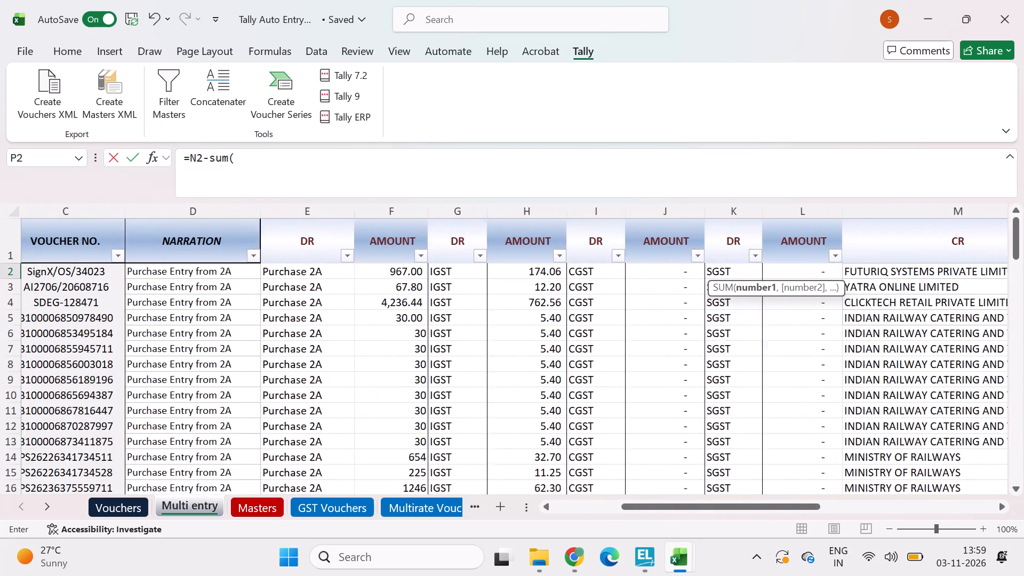
scroll(137, 265, "right", 1)
left_click_drag(422, 274, 655, 267)
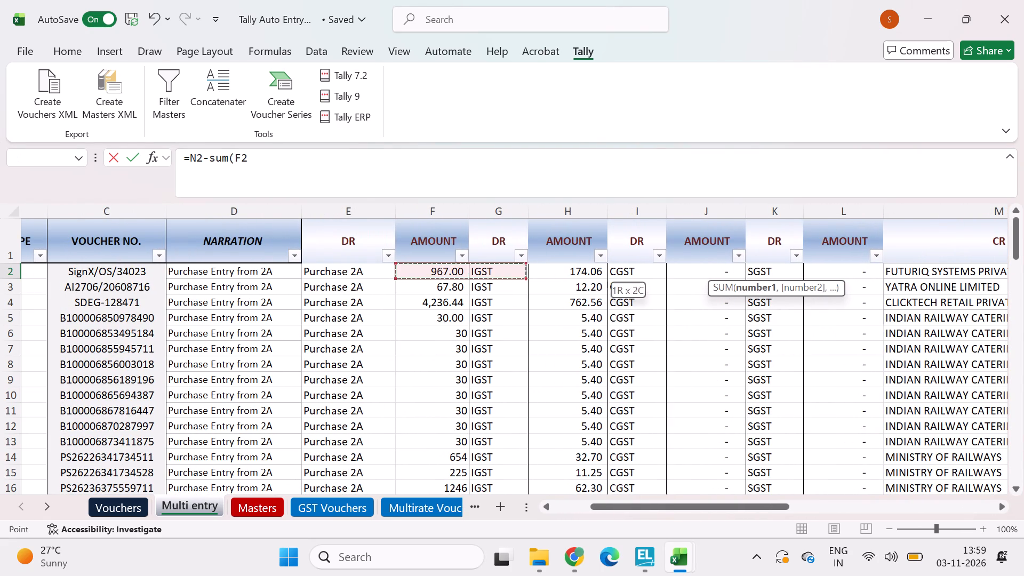
left_click_drag(655, 267, 869, 268)
key("Return")
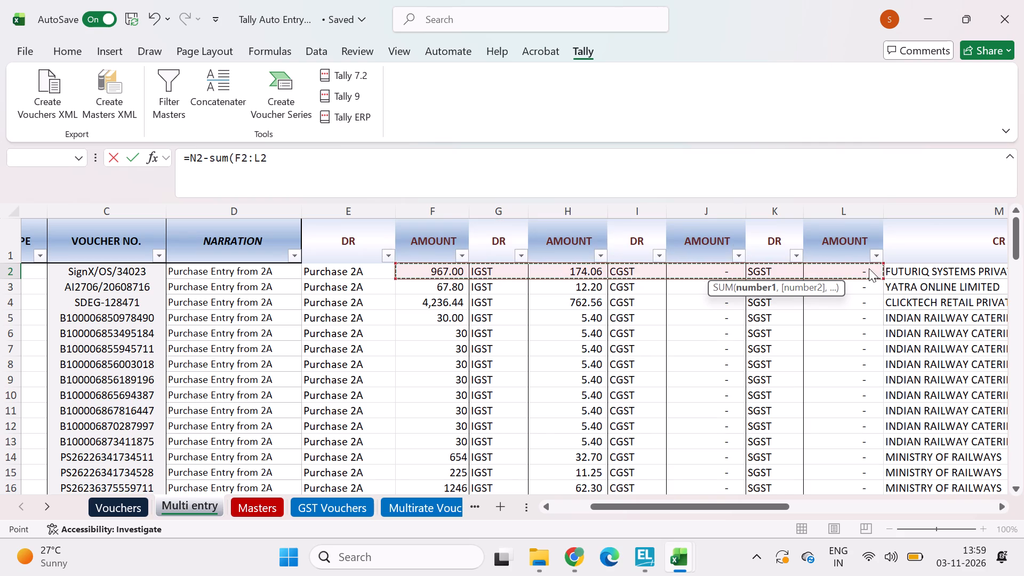
key("Return")
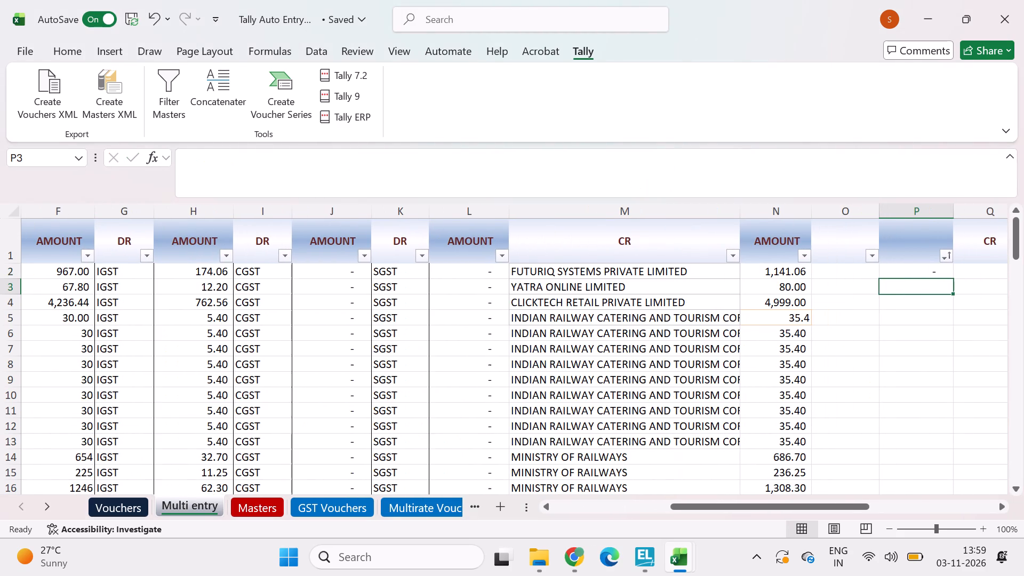
Fill the credit-minus-debit difference formula down column P from P2 through row 87.
left_click_drag(912, 272, 950, 274)
double_click(951, 278)
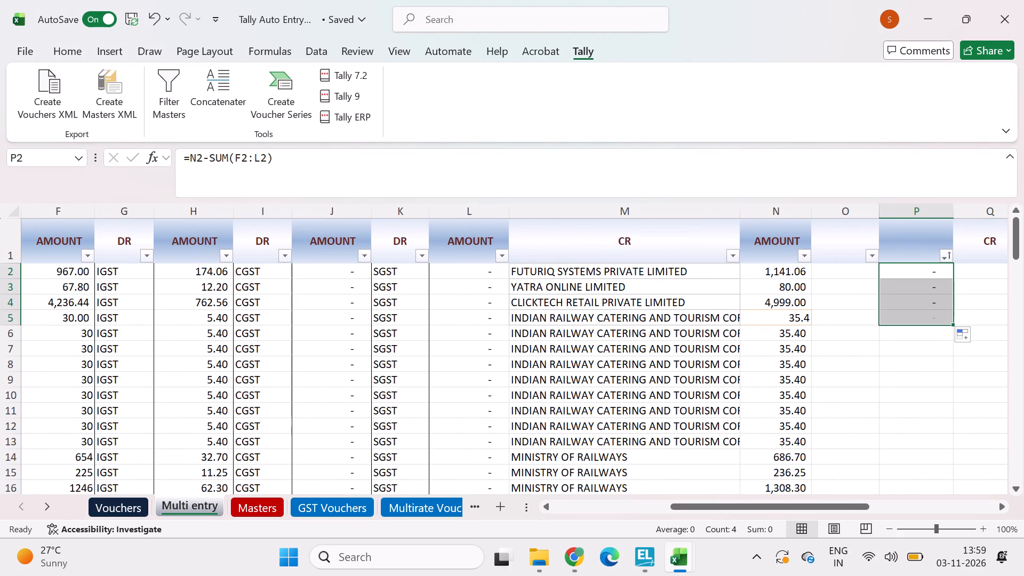
double_click(954, 323)
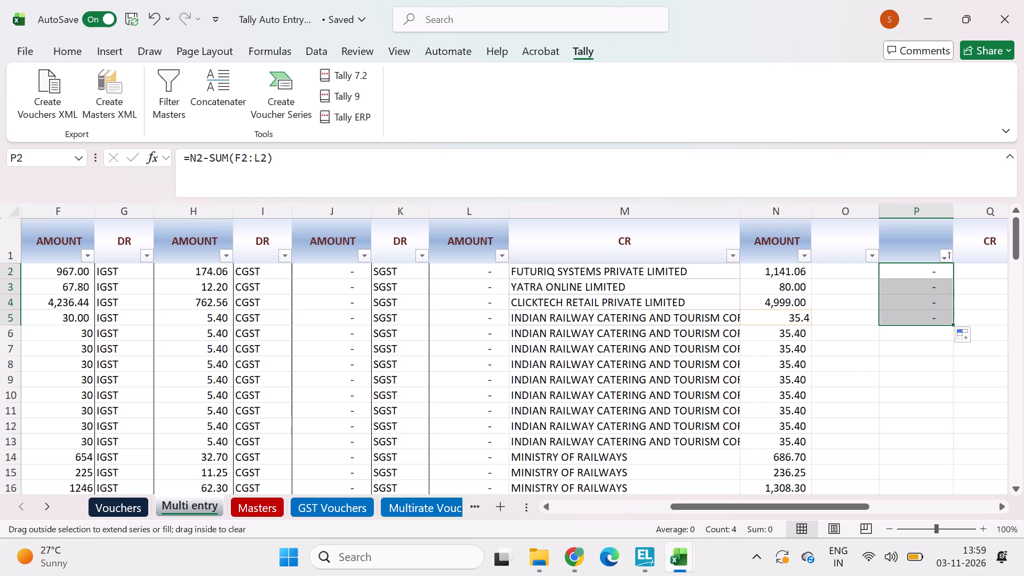
triple_click(954, 323)
left_click(922, 278)
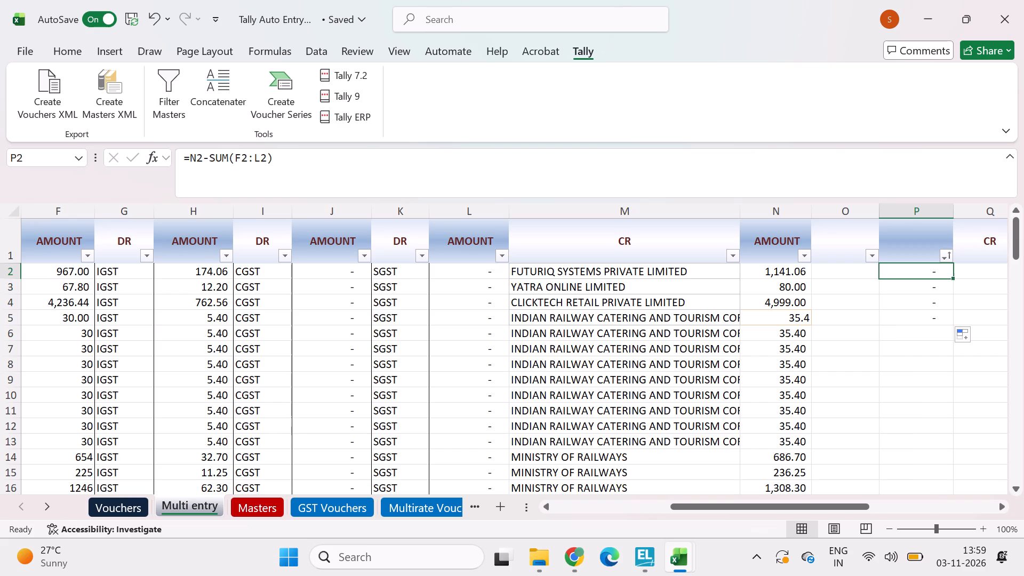
left_click(940, 318)
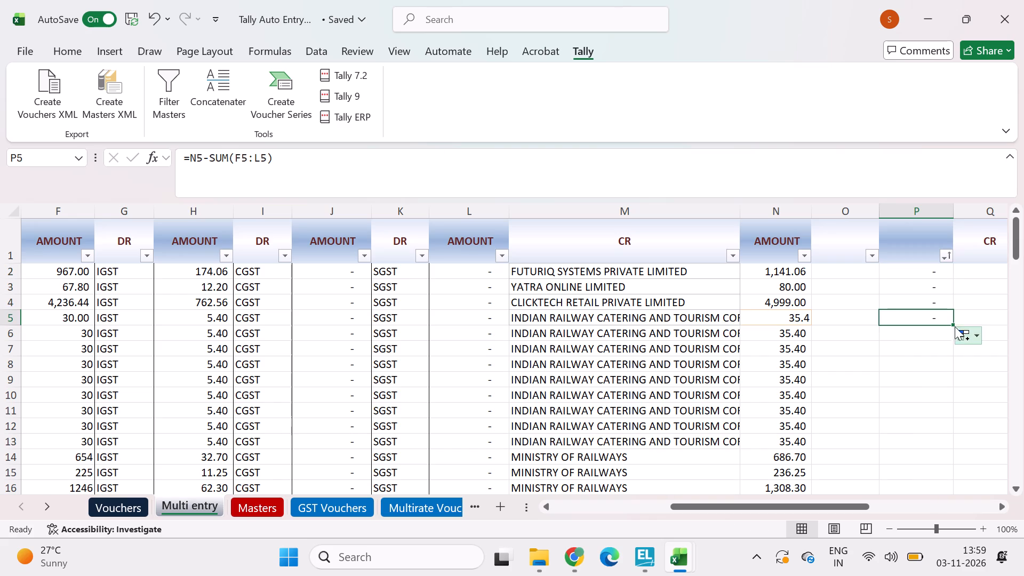
double_click(952, 321)
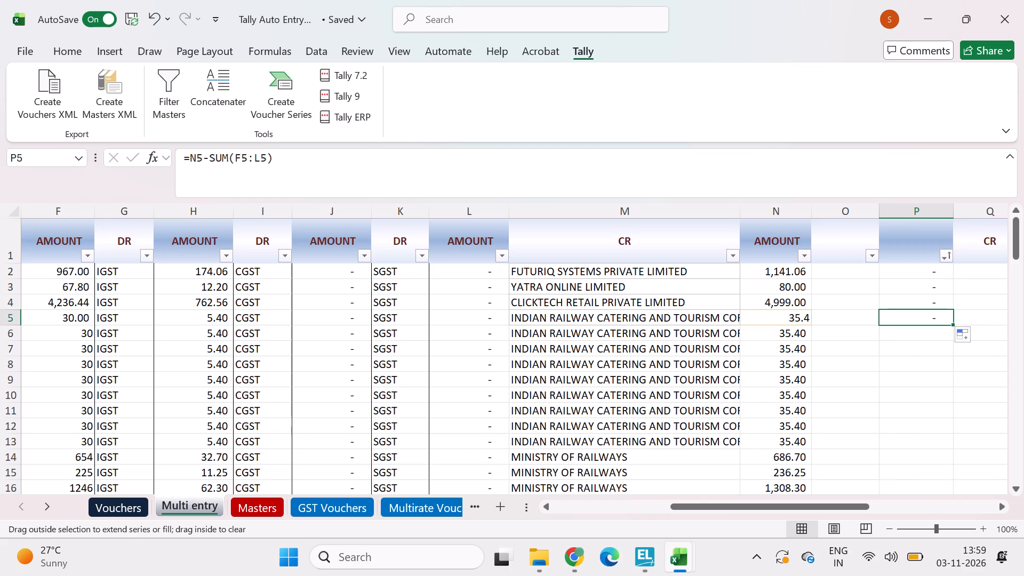
left_click_drag(952, 321, 887, 301)
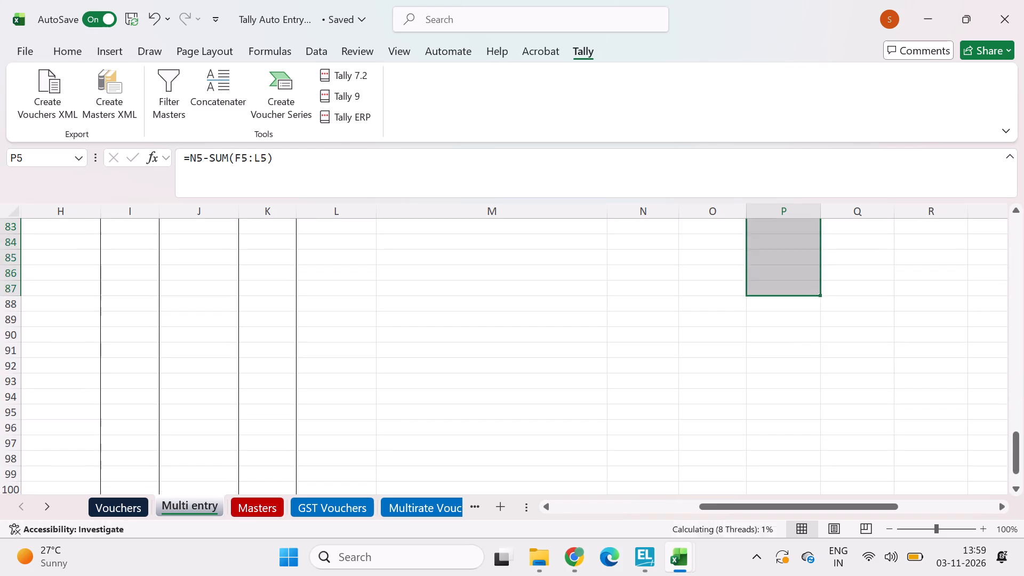
Highlight row 39, the mismatched GWALIOR REGENCY RESORTS entry for voucher 125136, with yellow fill.
scroll(790, 290, "up", 11)
scroll(790, 290, "down", 1)
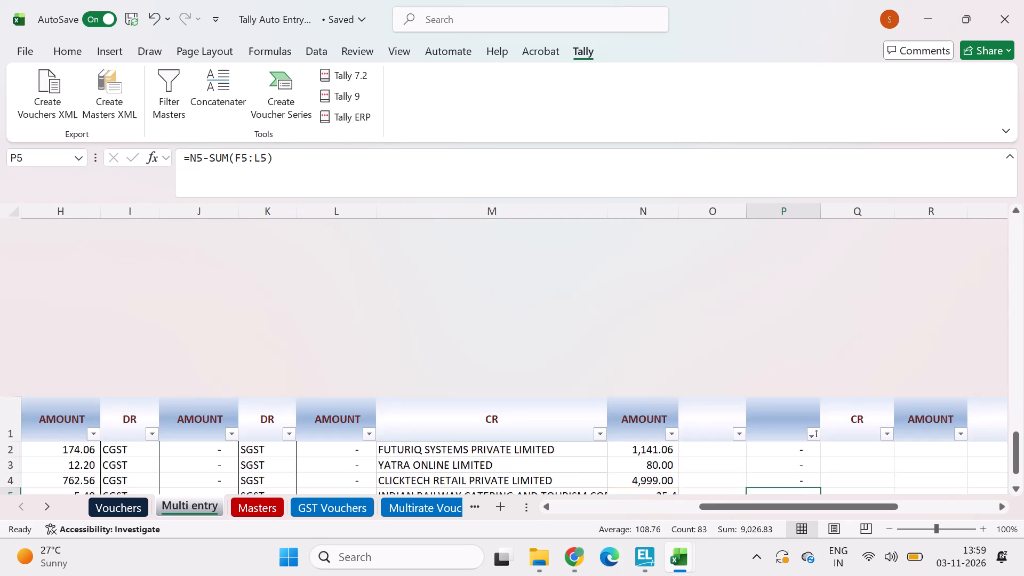
scroll(790, 290, "down", 6)
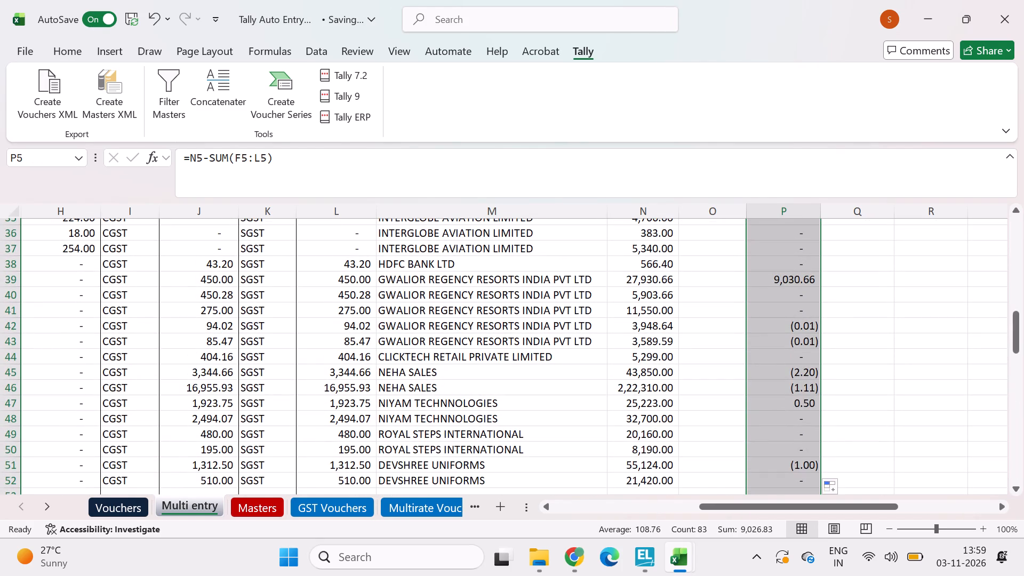
left_click(789, 277)
scroll(262, 287, "right", 2)
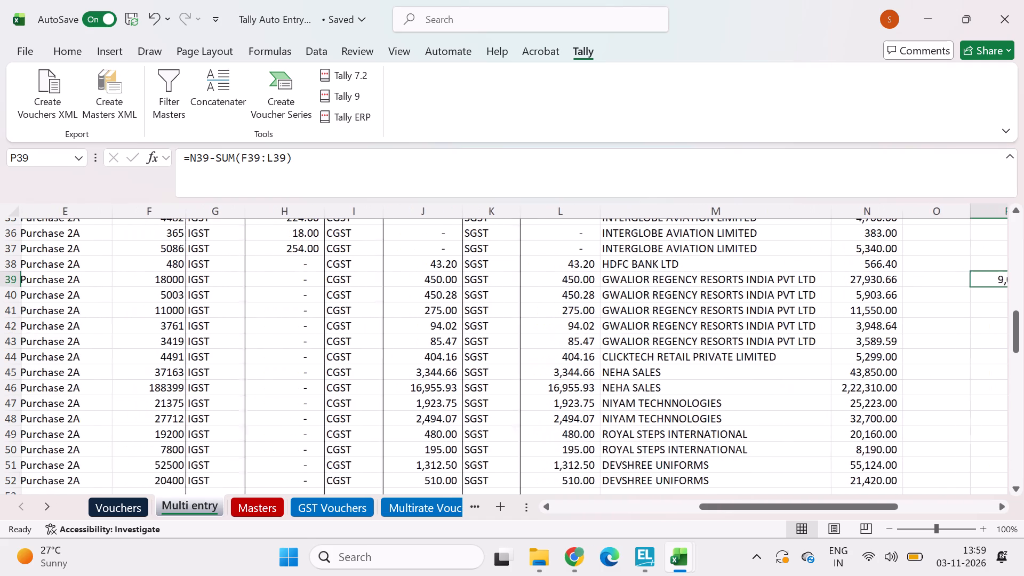
scroll(262, 287, "right", 1)
left_click(3, 278)
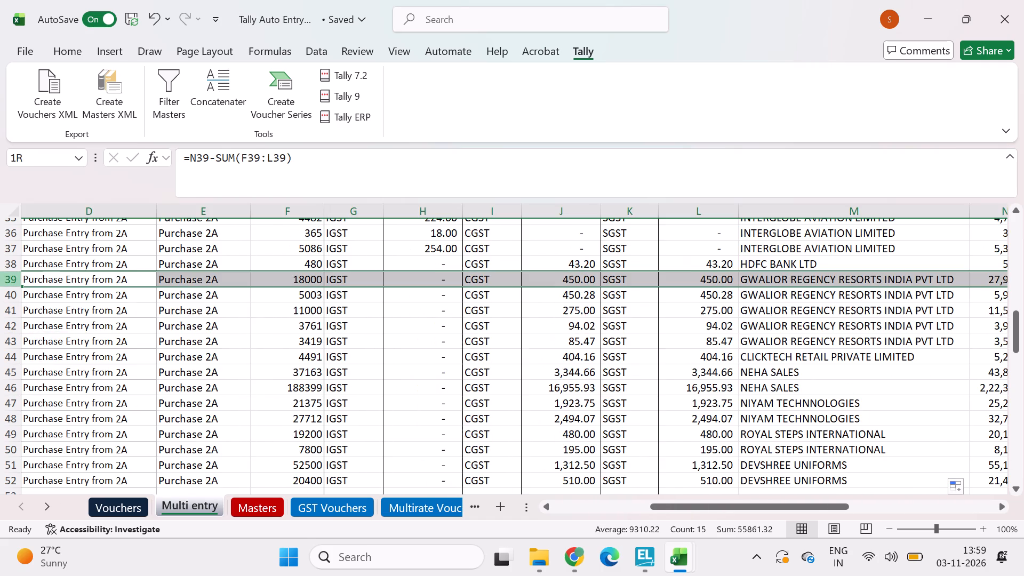
left_click(78, 46)
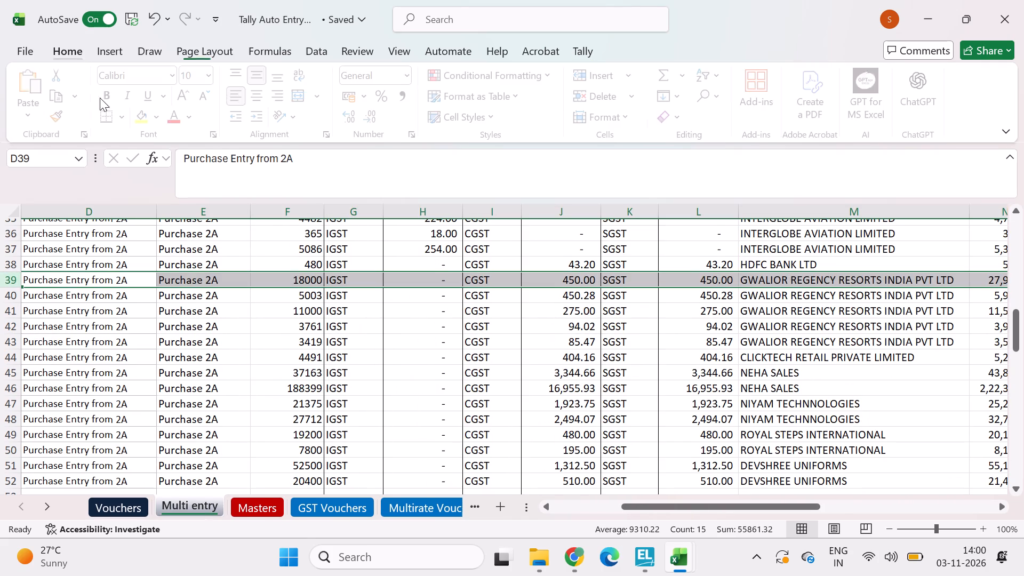
left_click(146, 117)
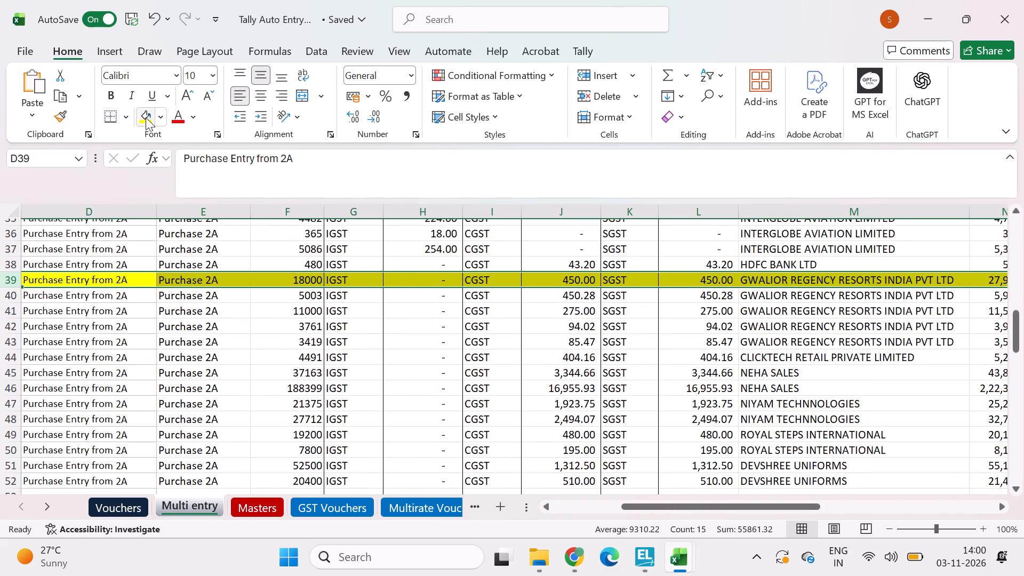
Examine the highlighted voucher row and the column P differences for the other purchase entries down to the end of the data.
scroll(789, 401, "left", 5)
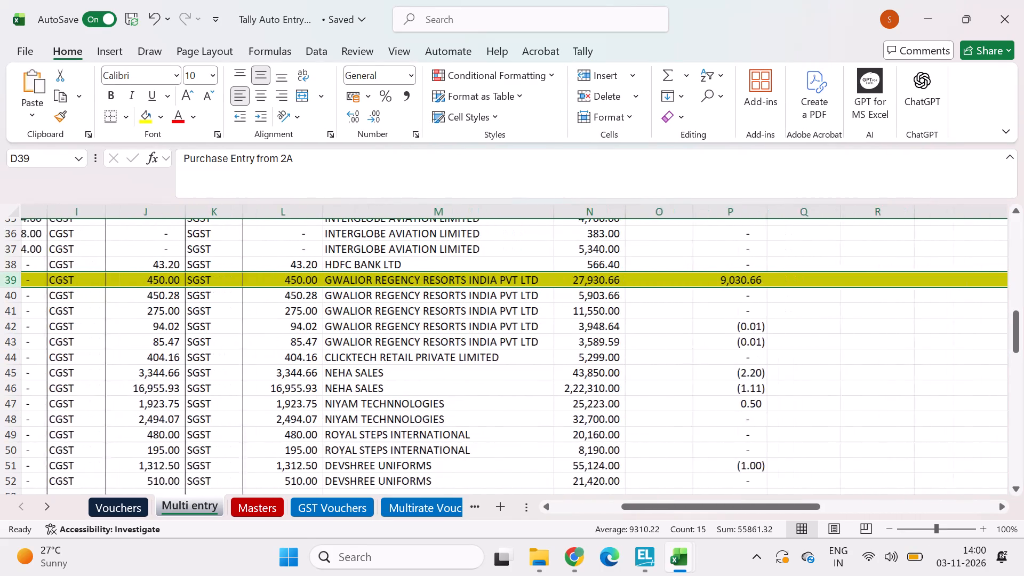
scroll(789, 401, "left", 3)
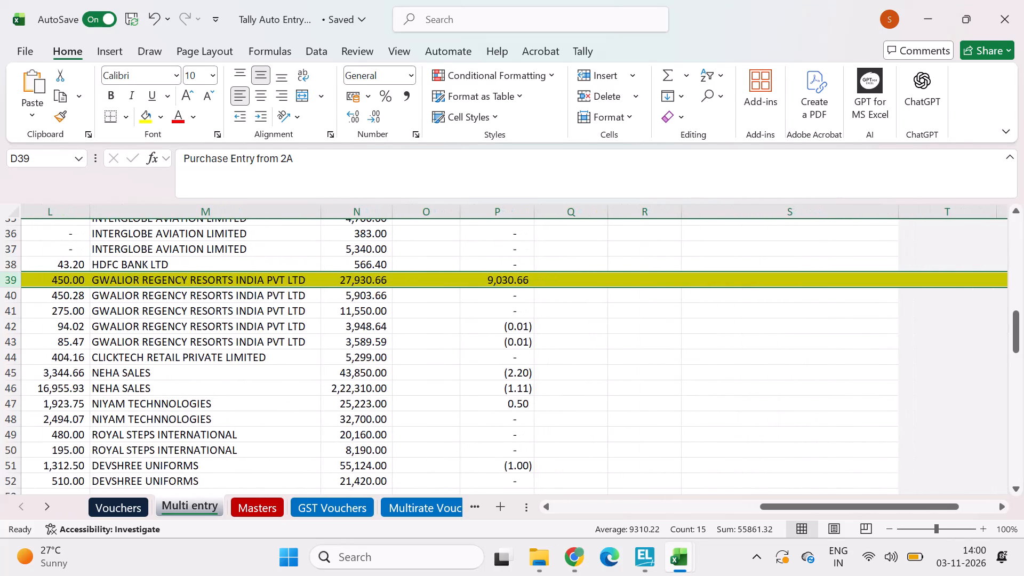
scroll(789, 401, "right", 1)
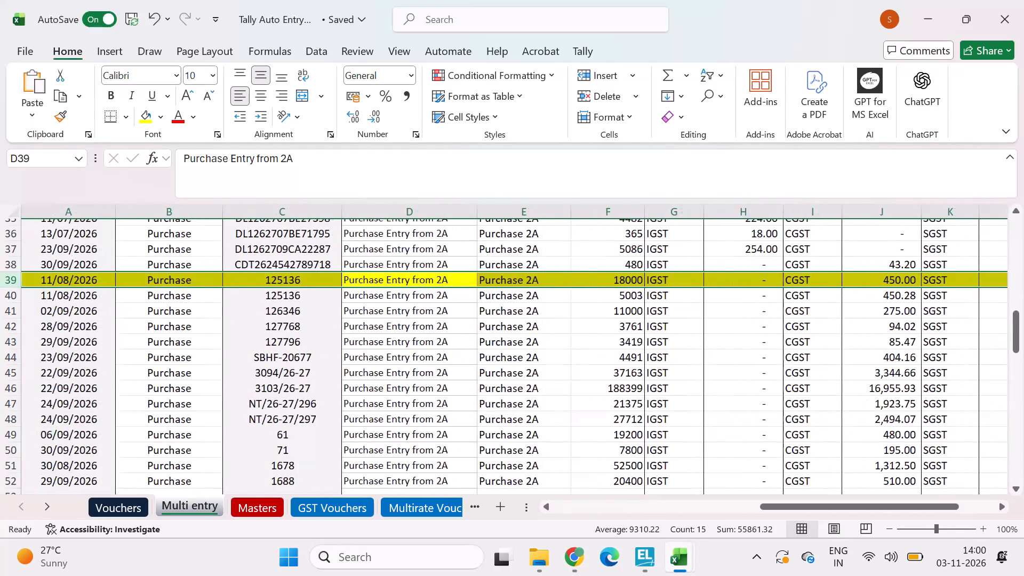
scroll(789, 401, "left", 2)
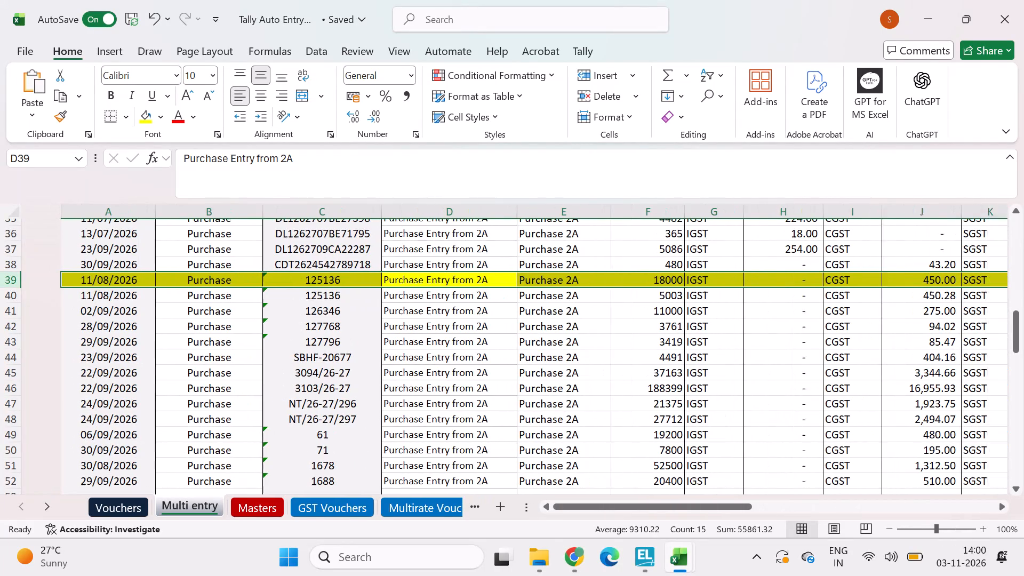
scroll(789, 401, "left", 1)
scroll(869, 387, "left", 5)
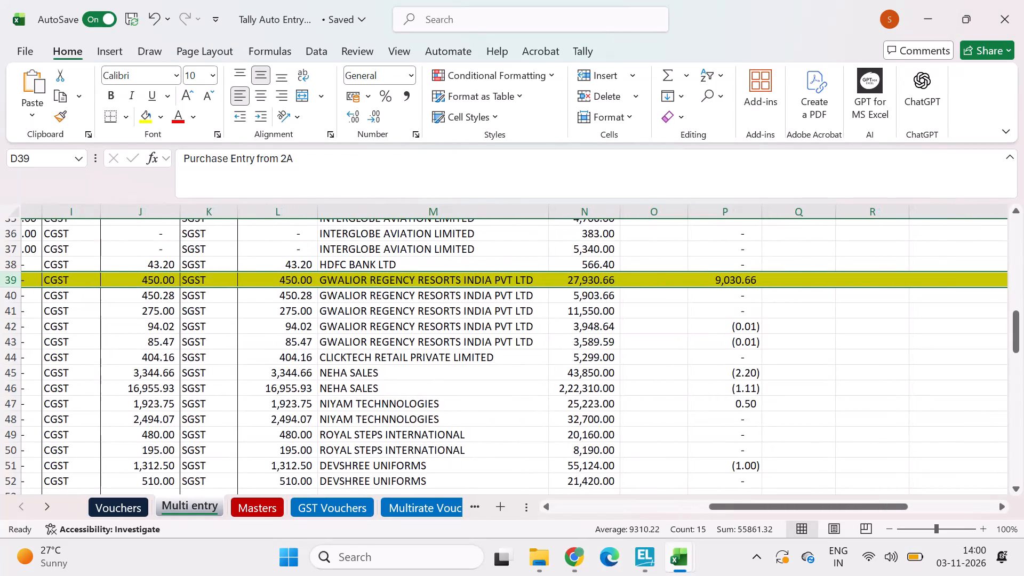
scroll(786, 413, "down", 2)
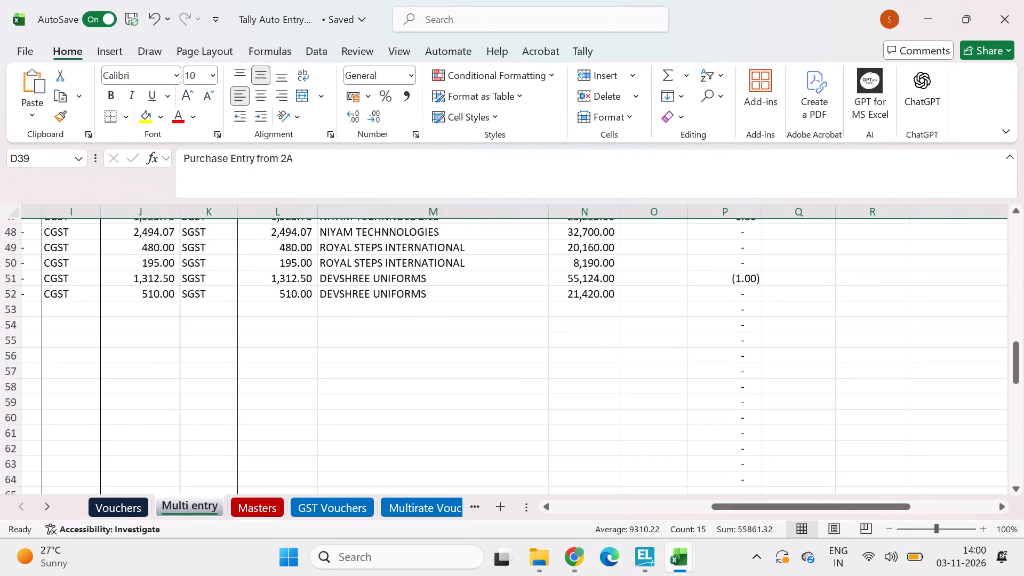
scroll(786, 413, "up", 1)
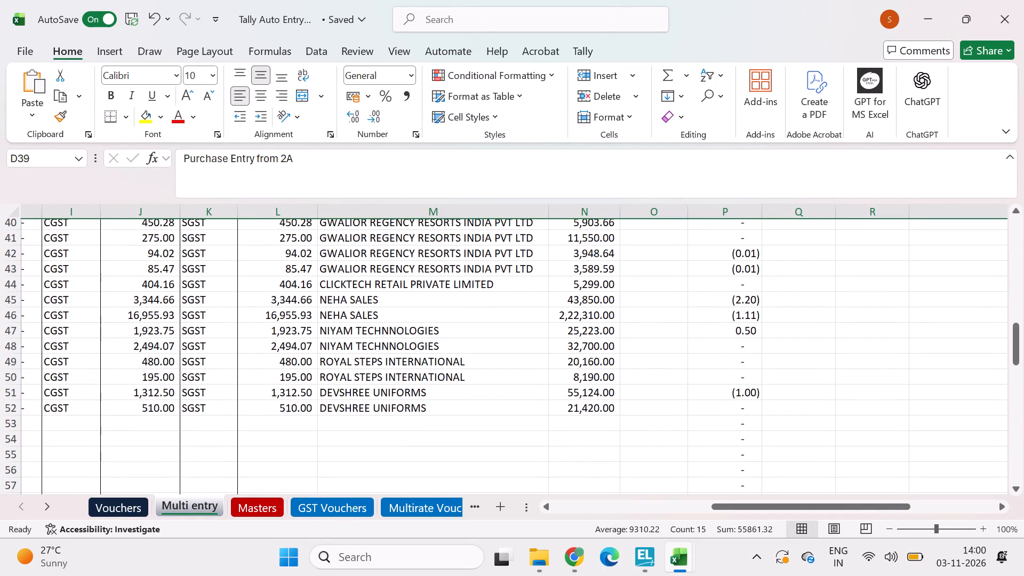
Examine the difference formula in row 39 and the debit and credit amounts of the GWALIOR REGENCY RESORTS entries in rows 39 and 40.
scroll(786, 413, "up", 1)
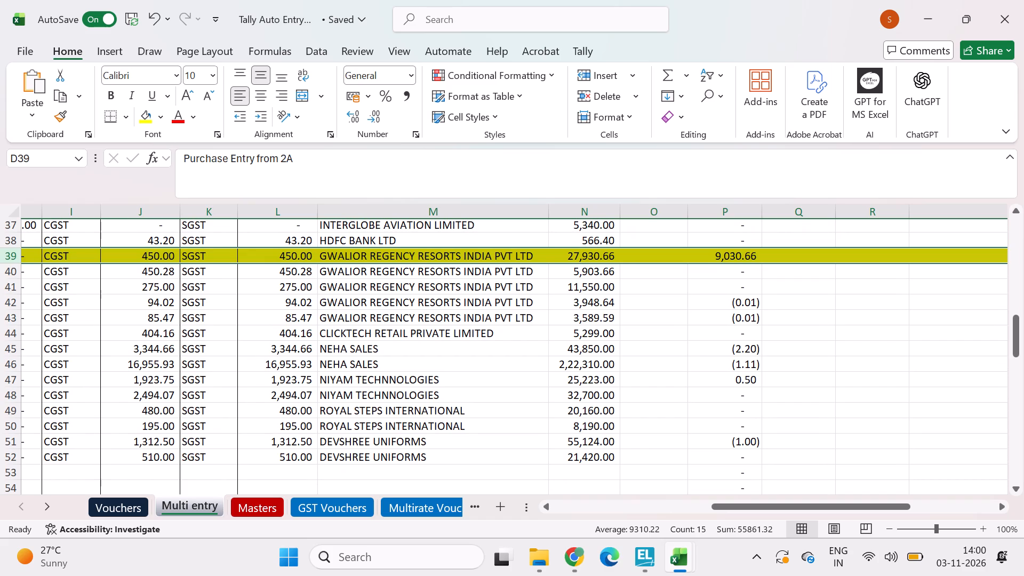
left_click(743, 252)
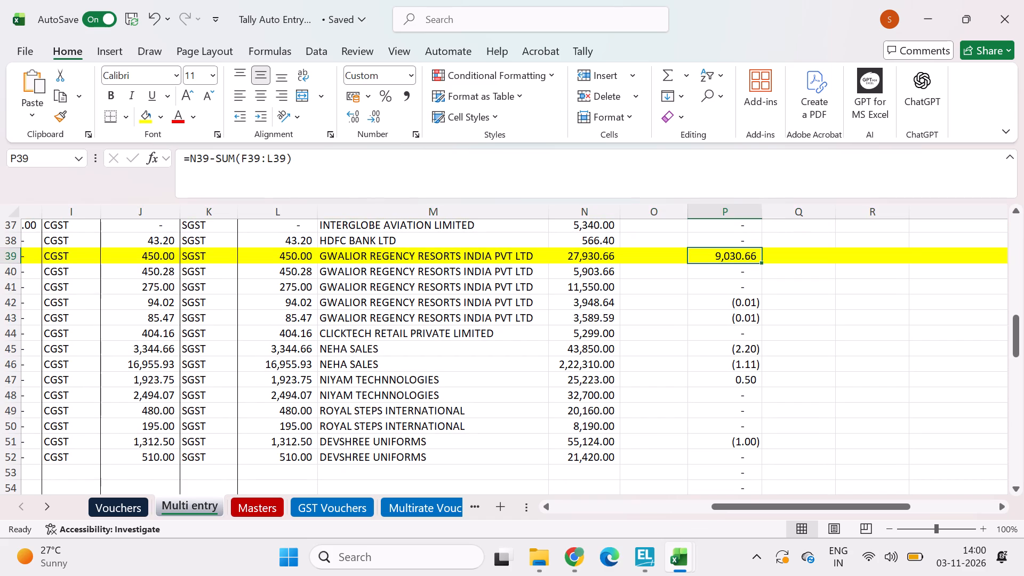
scroll(657, 290, "right", 2)
scroll(377, 293, "right", 1)
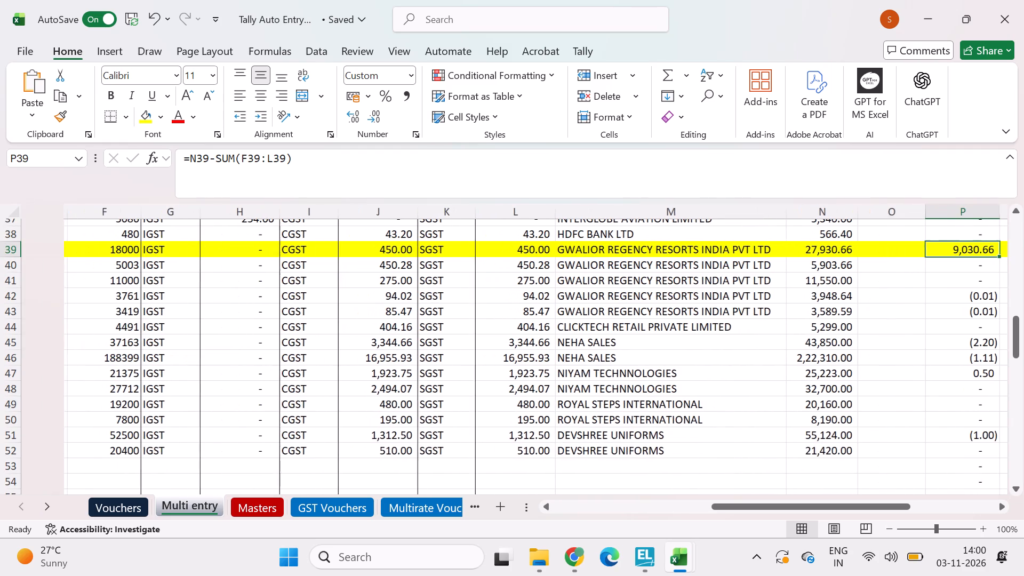
scroll(377, 293, "right", 2)
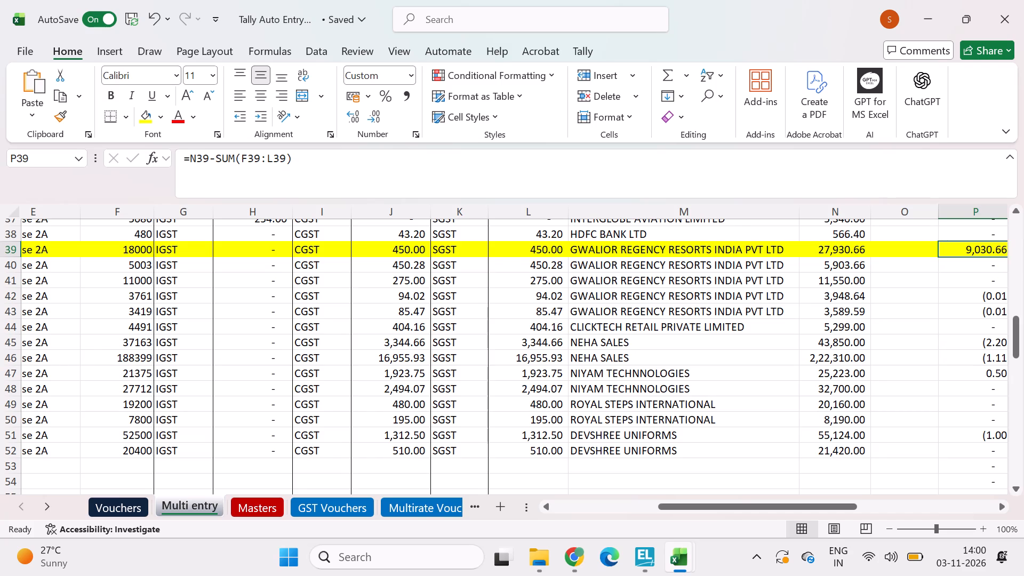
scroll(505, 295, "left", 2)
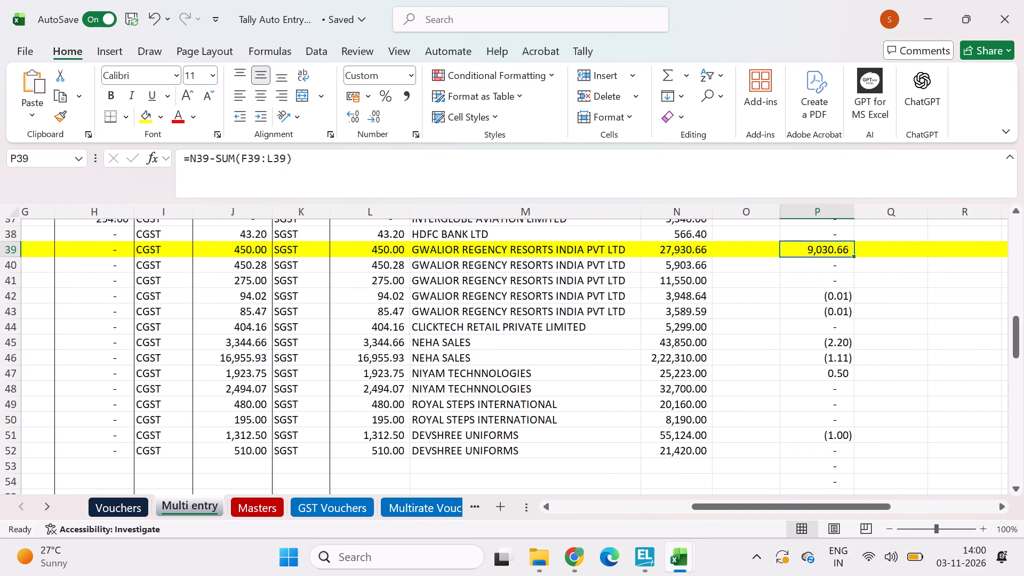
scroll(505, 295, "right", 2)
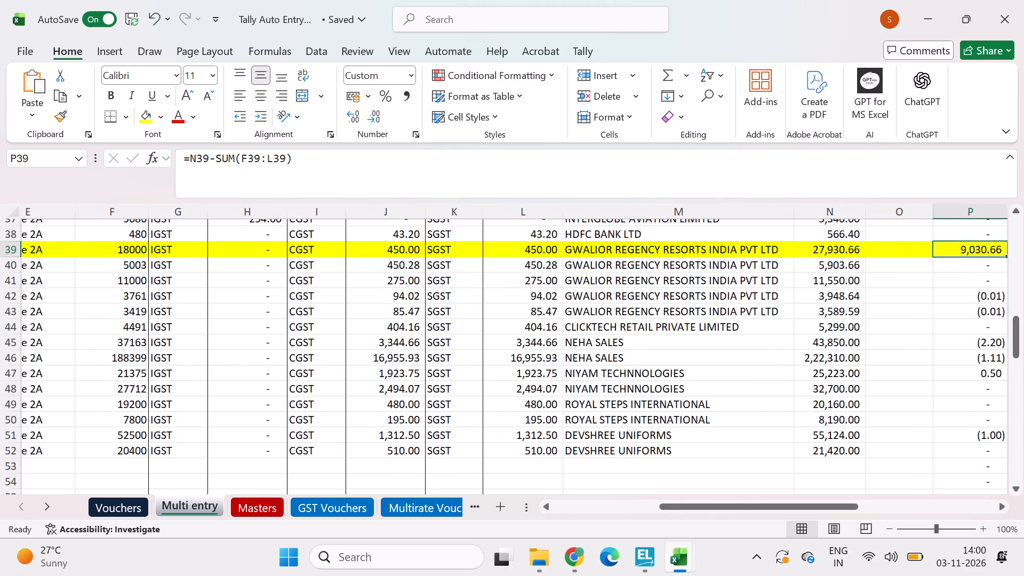
left_click(121, 258)
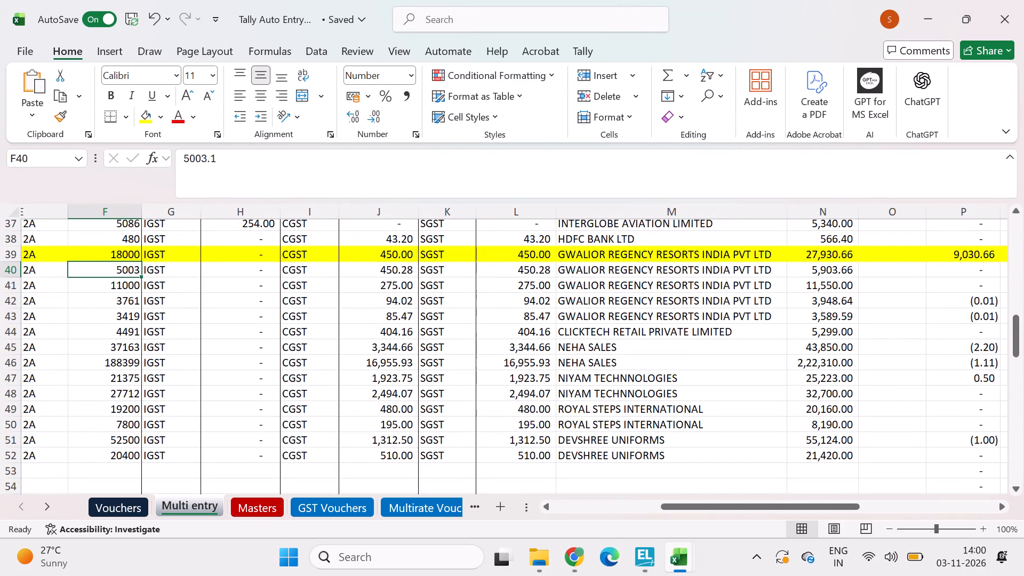
left_click(845, 250)
left_click(822, 271)
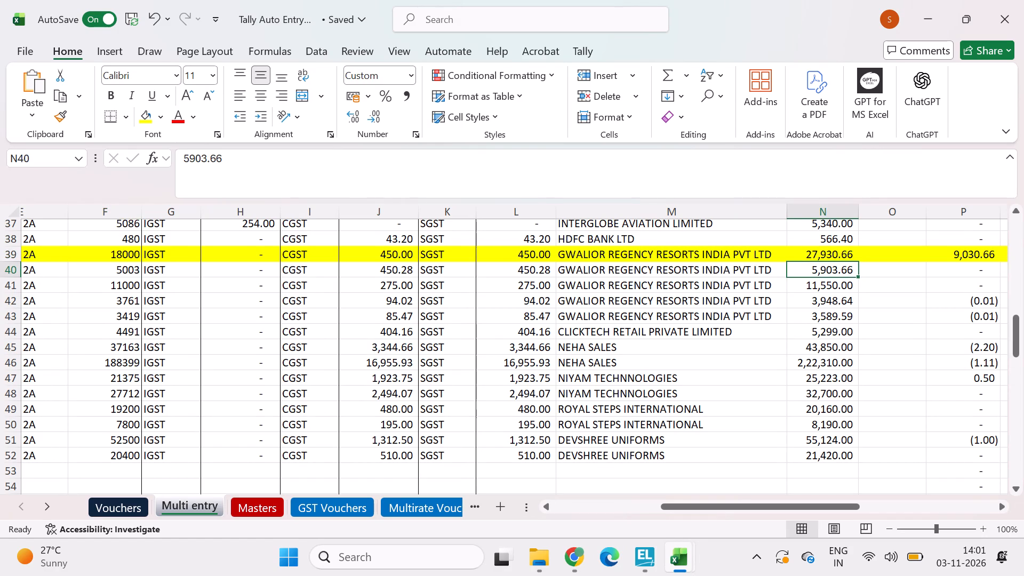
Compare the GWALIOR REGENCY RESORTS tax and credit amounts in row 40 with purchase voucher 125136 in TallyPrime, and return to the workbook.
left_click_drag(365, 270, 506, 278)
key("alt+Tab")
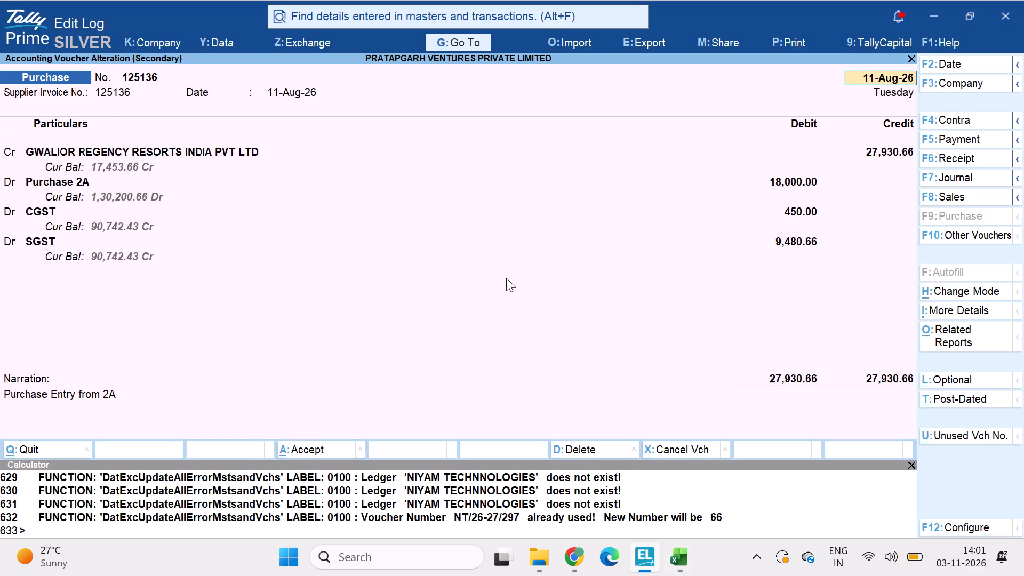
key("alt+Tab")
scroll(431, 304, "left", 1)
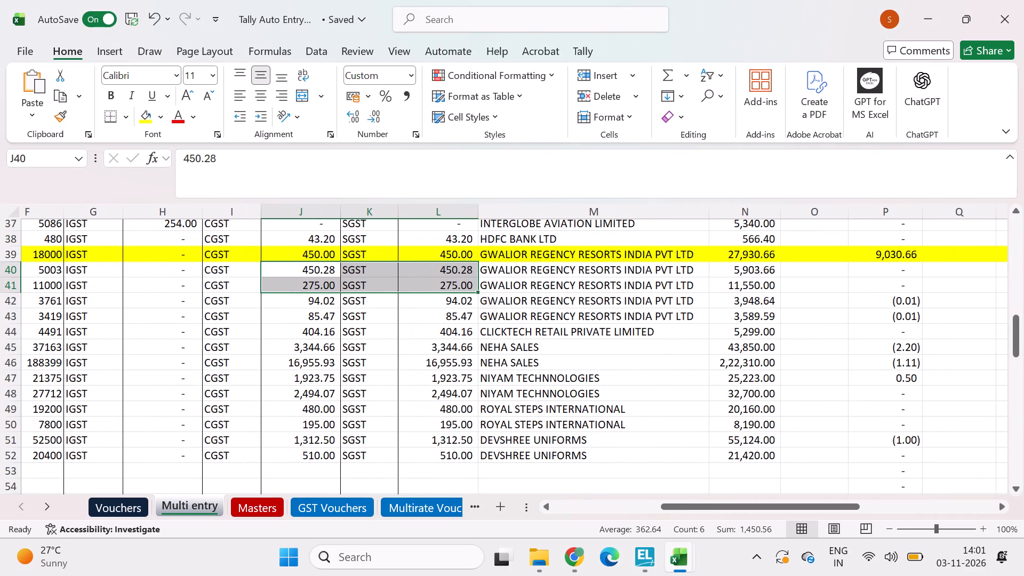
scroll(673, 324, "left", 3)
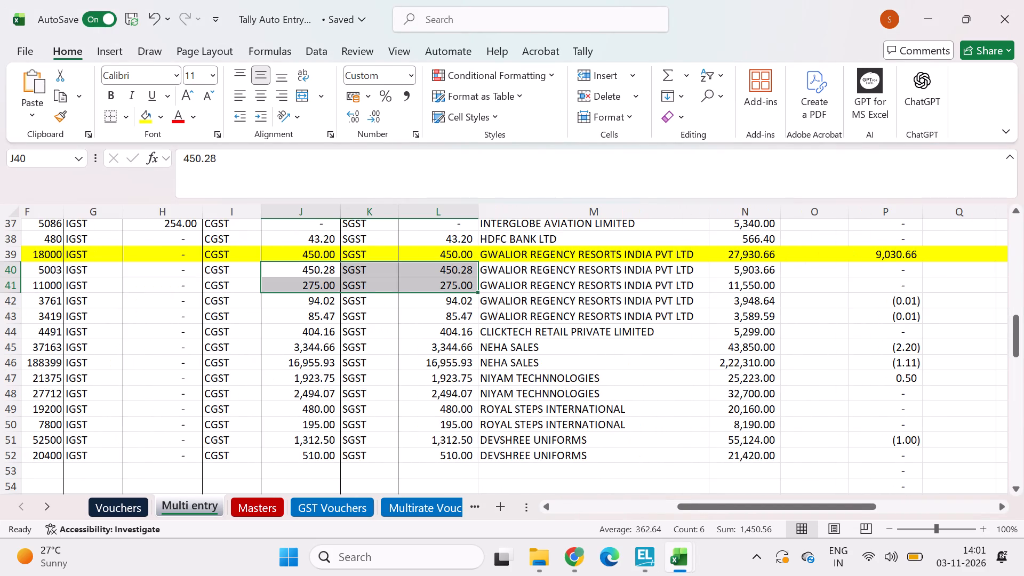
left_click(293, 273)
left_click_drag(293, 273, 769, 271)
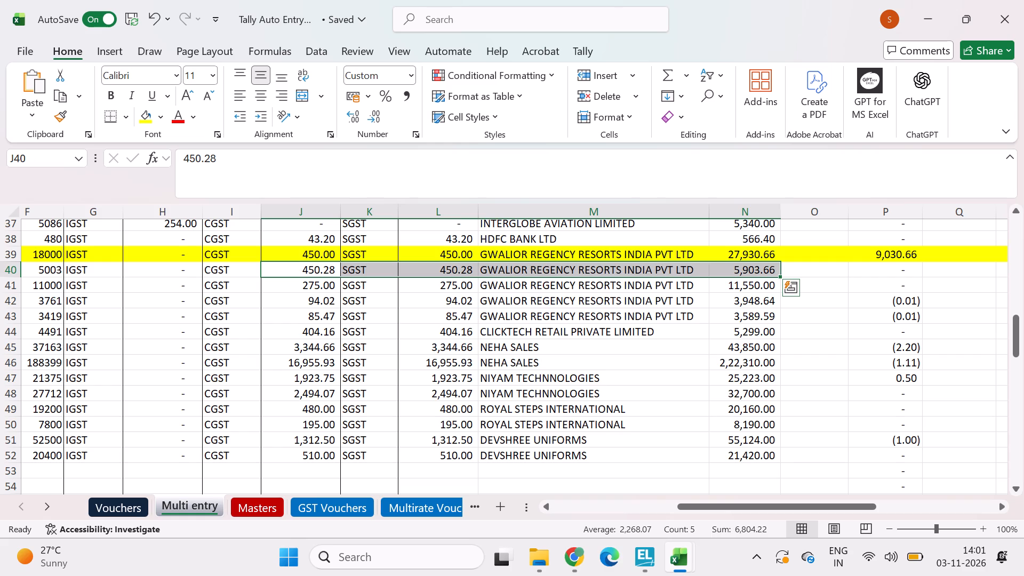
scroll(904, 315, "left", 1)
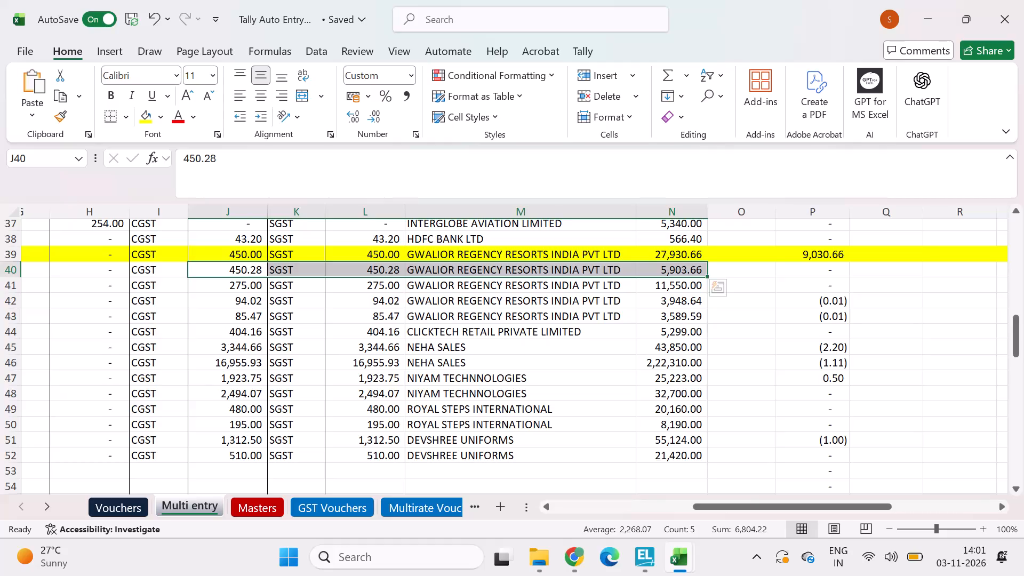
key("alt+Tab")
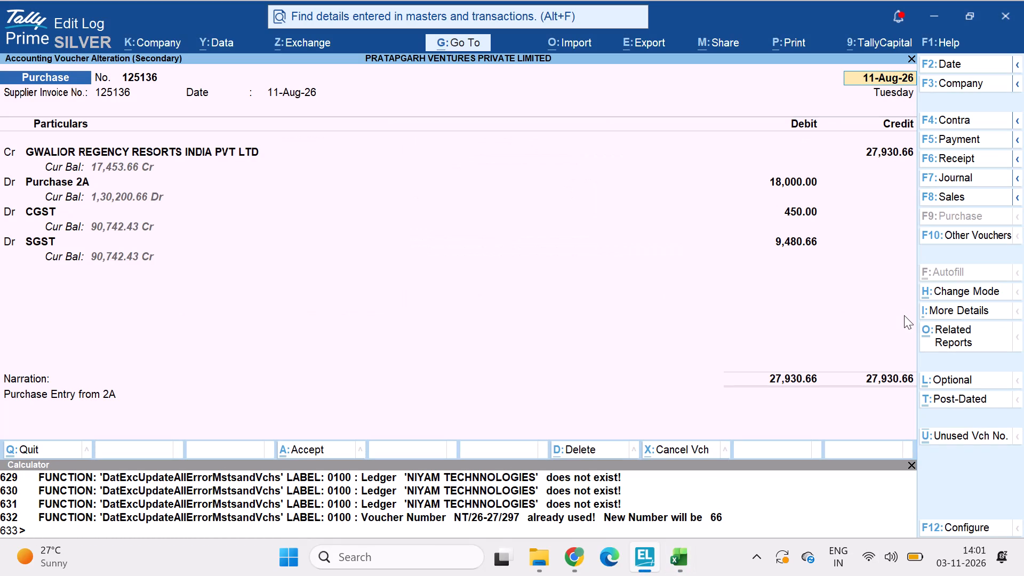
key("alt+Tab")
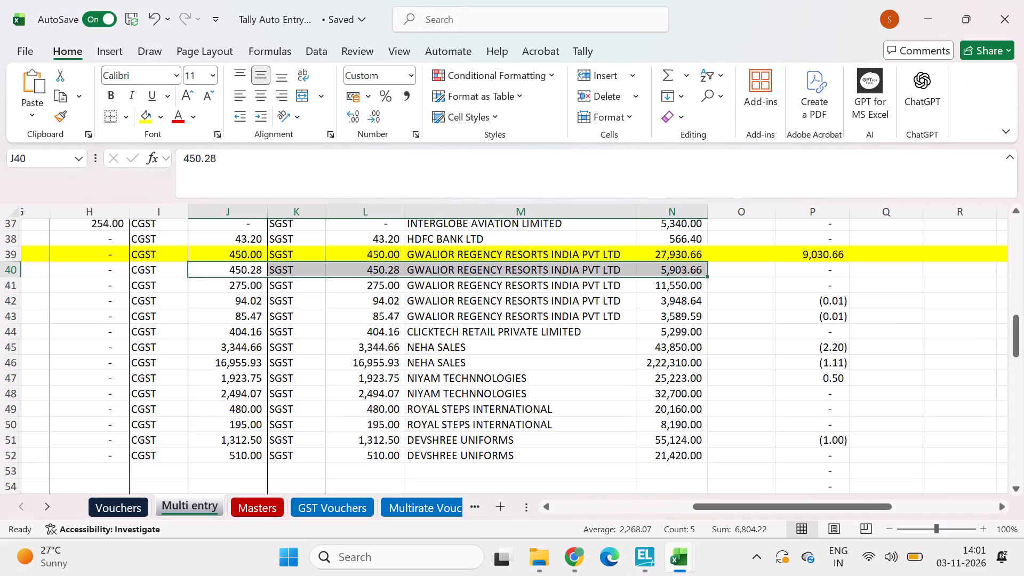
Examine the voucher numbers, dates and purchase amounts of rows 39 and 40 against the neighbouring purchase entries.
scroll(583, 303, "right", 4)
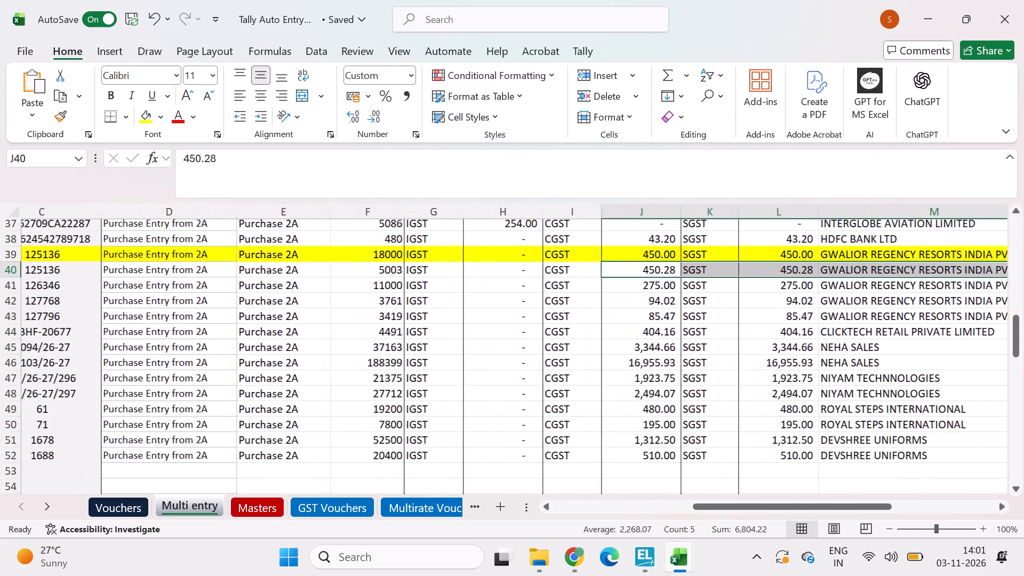
scroll(583, 303, "right", 2)
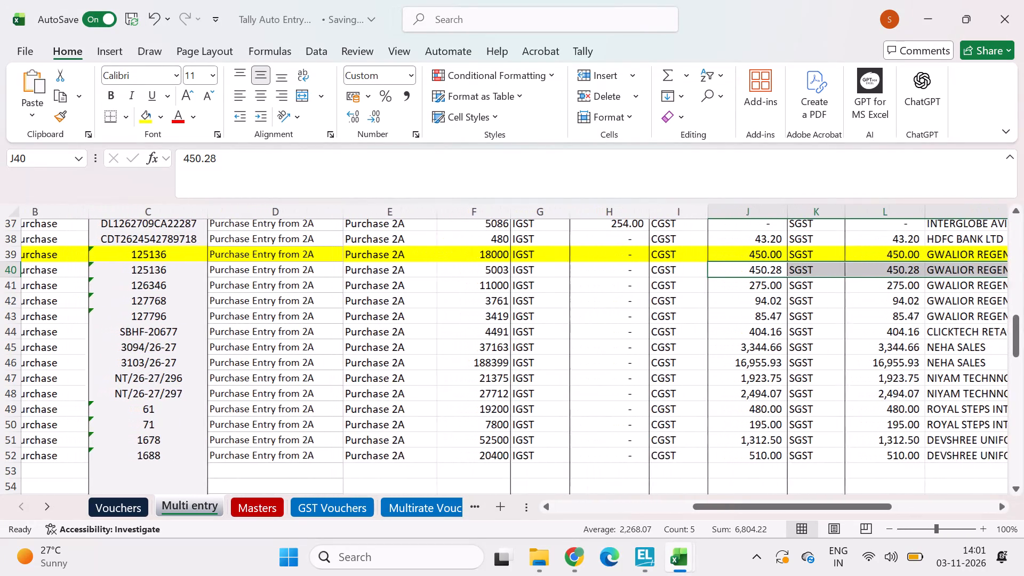
scroll(328, 277, "right", 1)
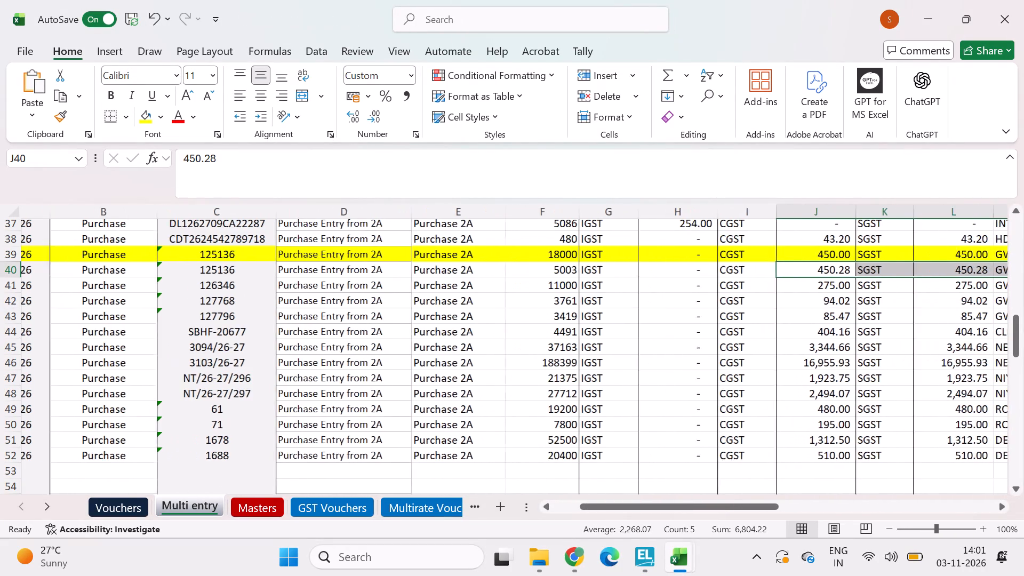
scroll(328, 277, "right", 1)
scroll(285, 299, "up", 1)
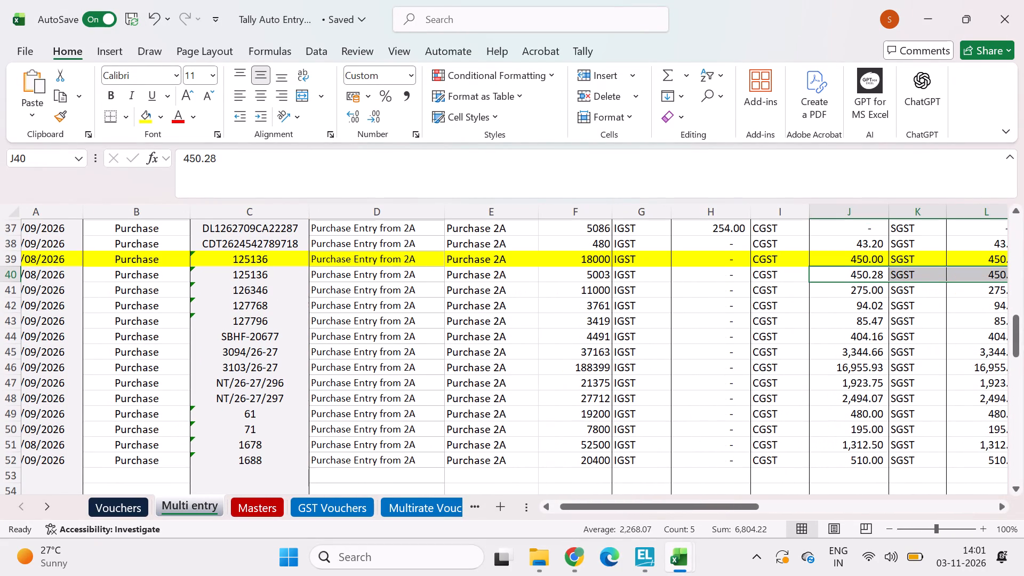
scroll(285, 299, "up", 2)
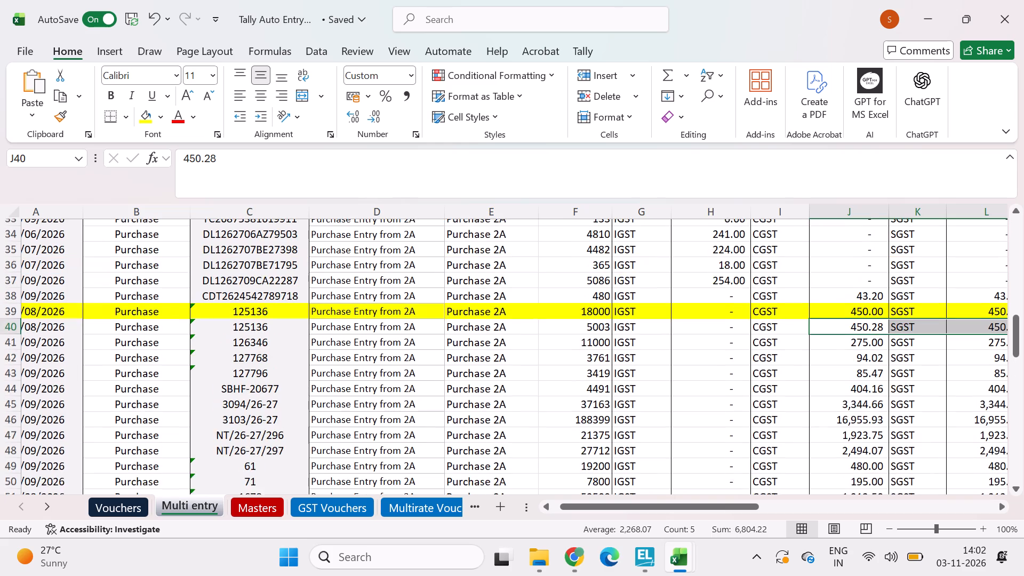
scroll(285, 299, "up", 1)
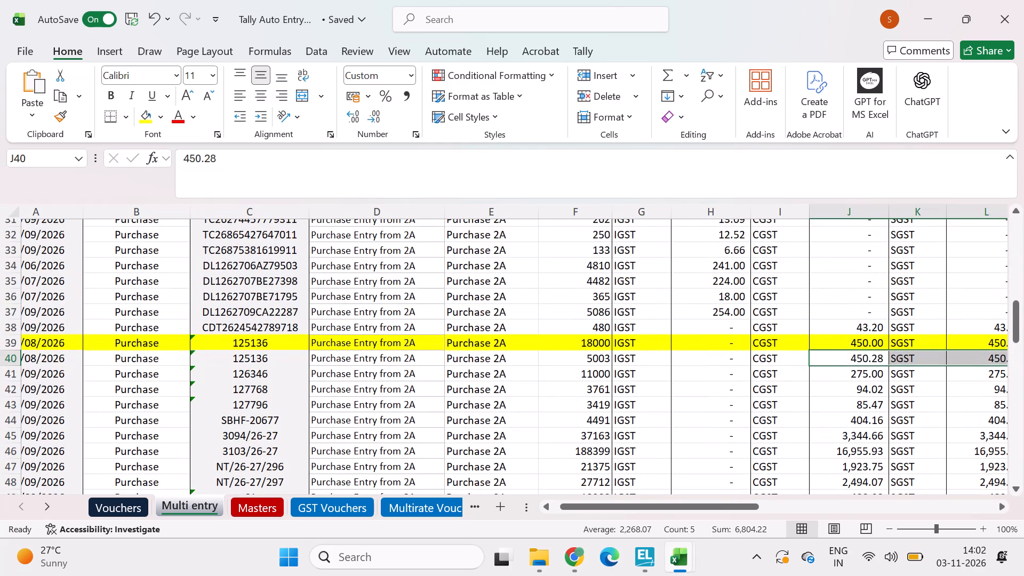
scroll(527, 395, "left", 1)
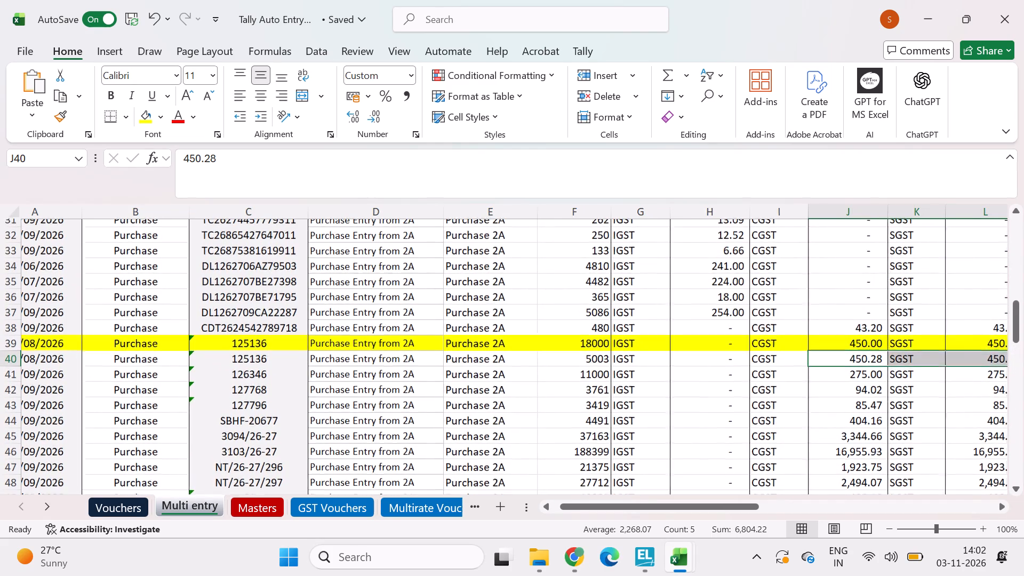
scroll(527, 395, "left", 2)
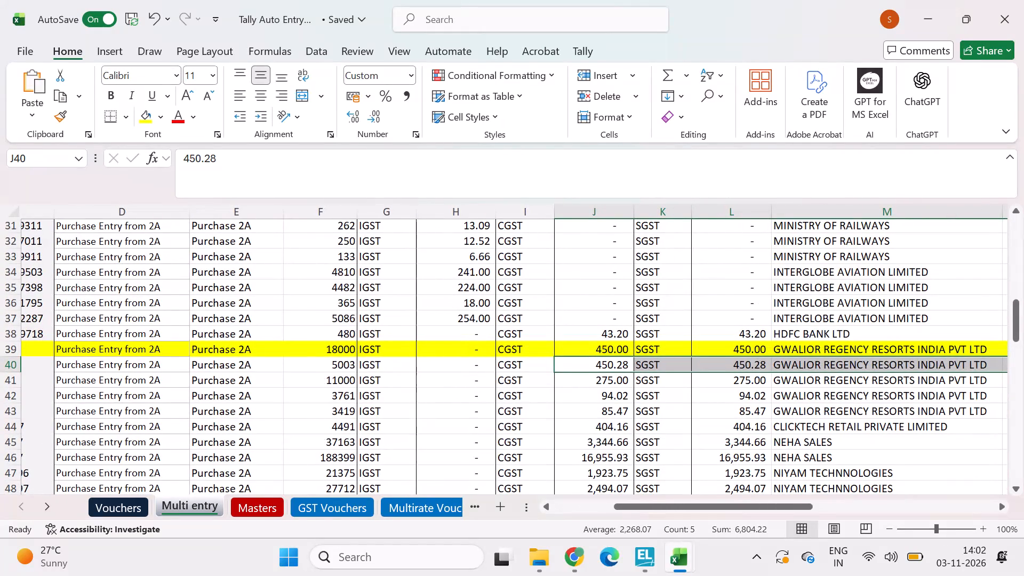
scroll(354, 356, "right", 3)
Highlight duplicate values in the VOUCHER NO. column with Light Red Fill with Dark Red Text and check the column for repeated numbers.
scroll(412, 282, "up", 3)
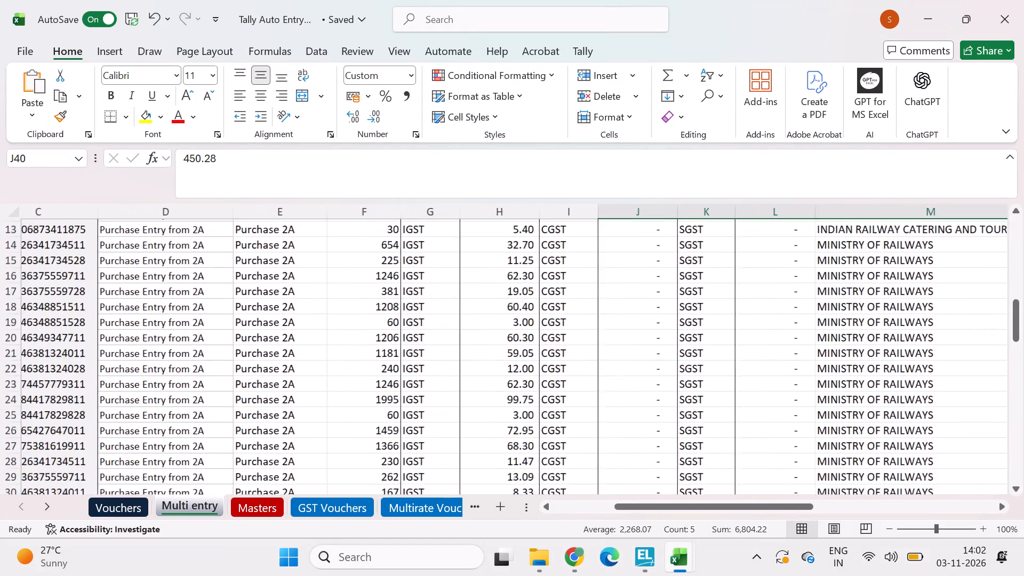
scroll(344, 305, "right", 1)
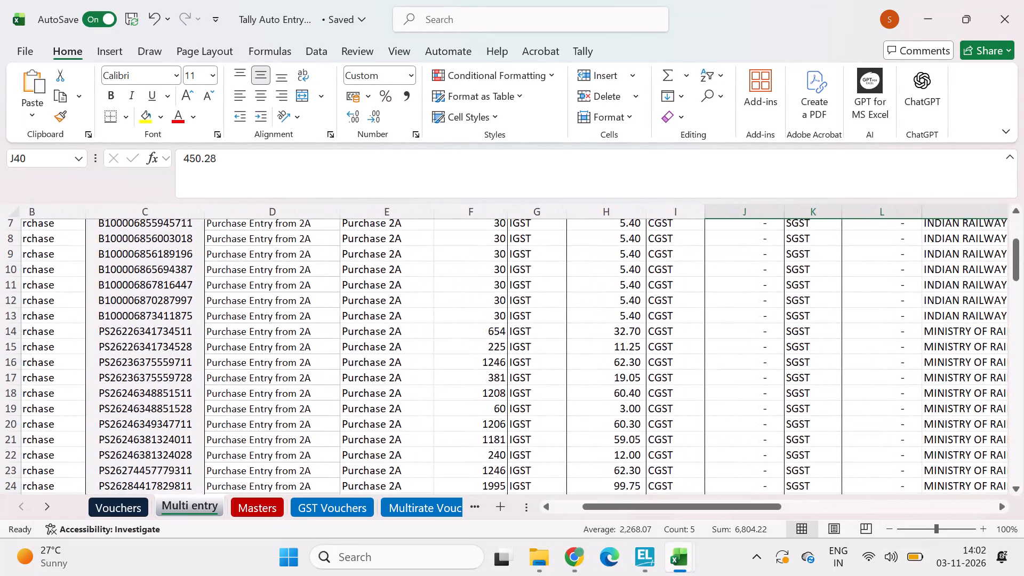
scroll(334, 347, "up", 5)
scroll(262, 343, "right", 3)
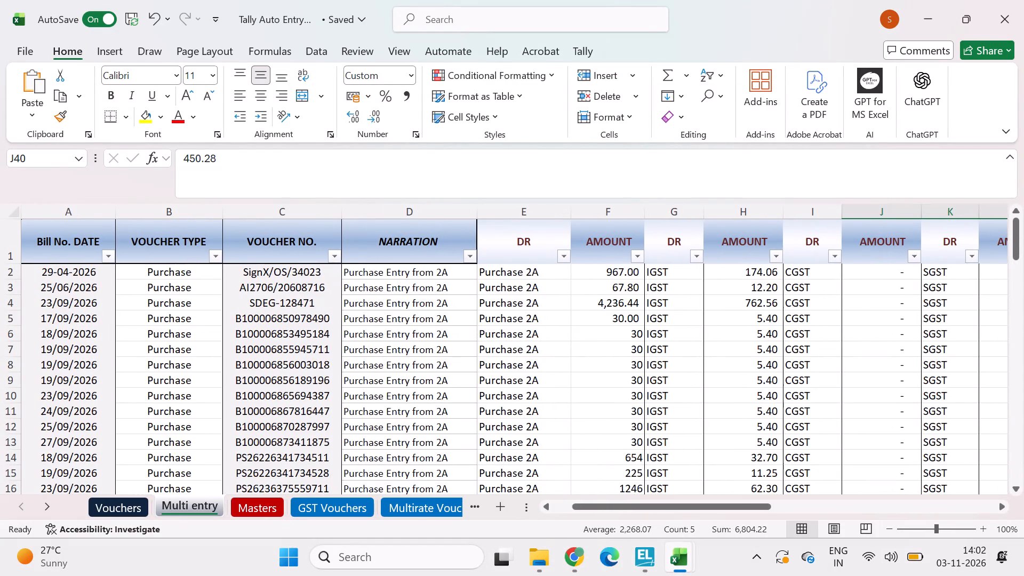
left_click(285, 207)
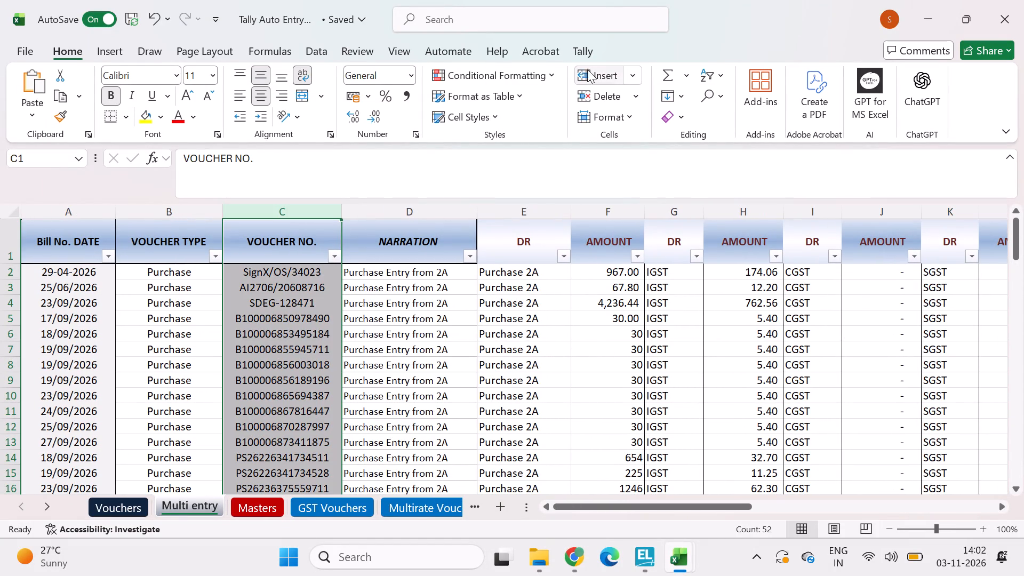
left_click(542, 71)
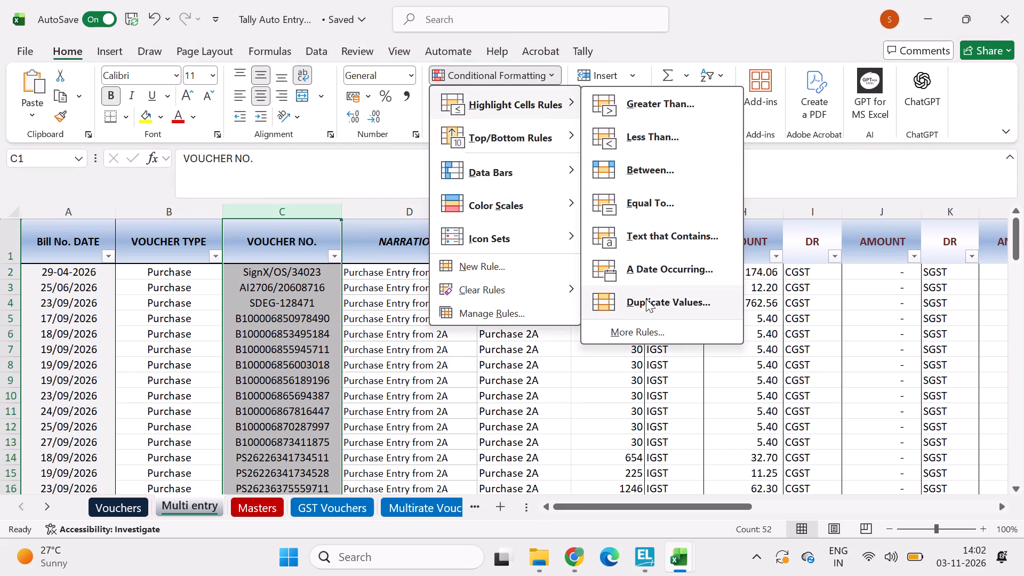
left_click(645, 298)
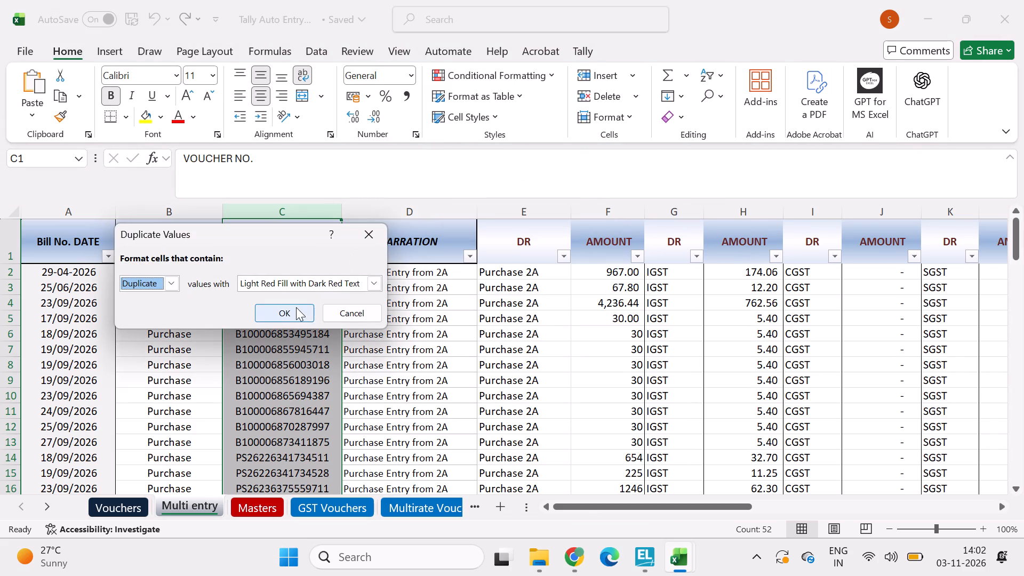
left_click(296, 307)
scroll(285, 437, "down", 6)
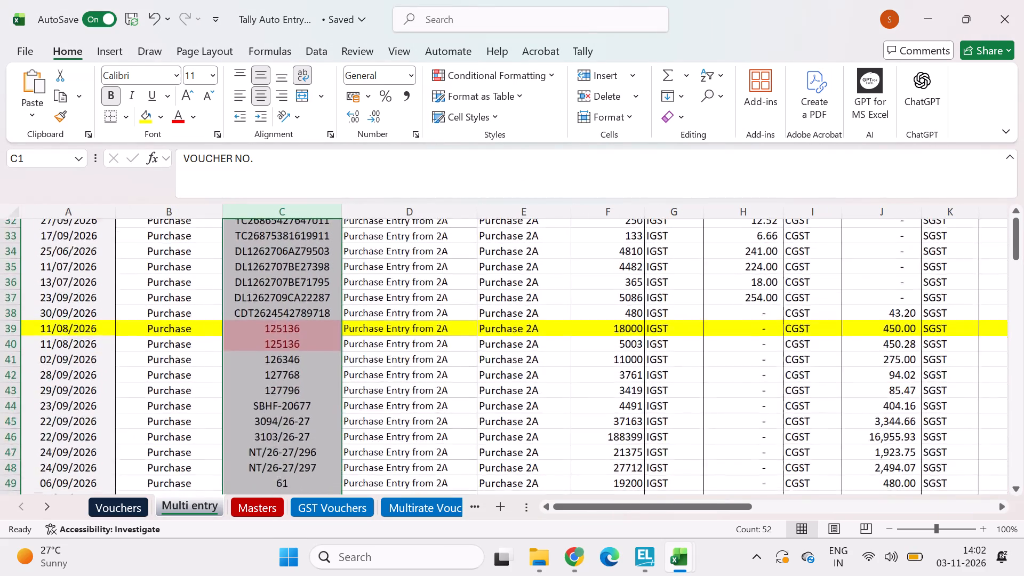
scroll(285, 437, "down", 3)
scroll(285, 437, "up", 5)
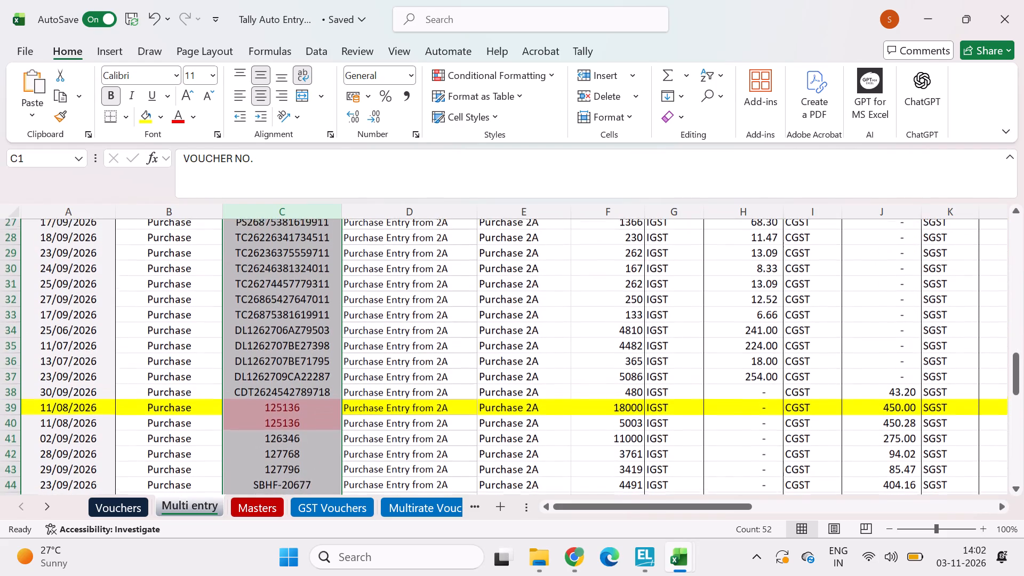
scroll(285, 437, "up", 2)
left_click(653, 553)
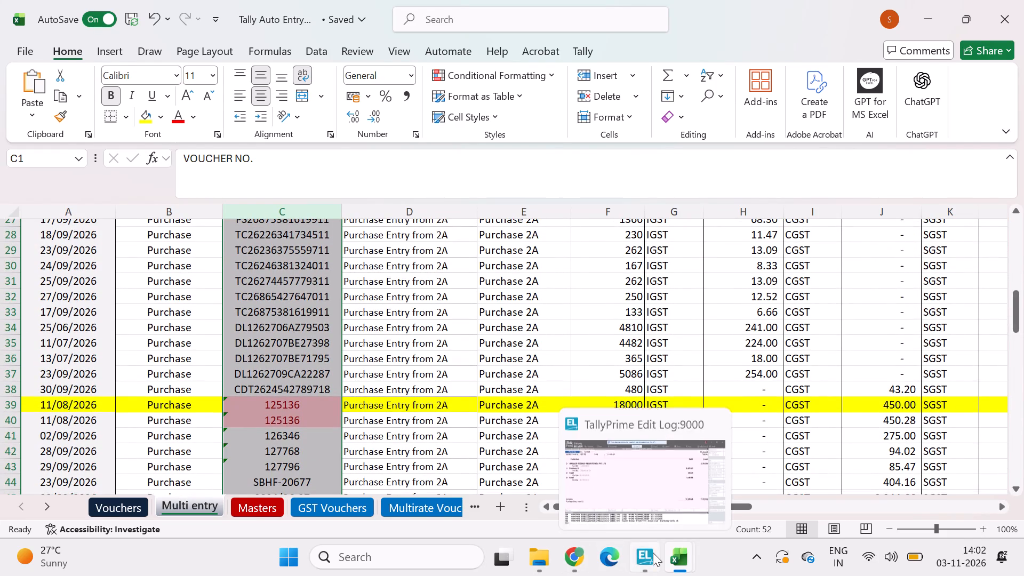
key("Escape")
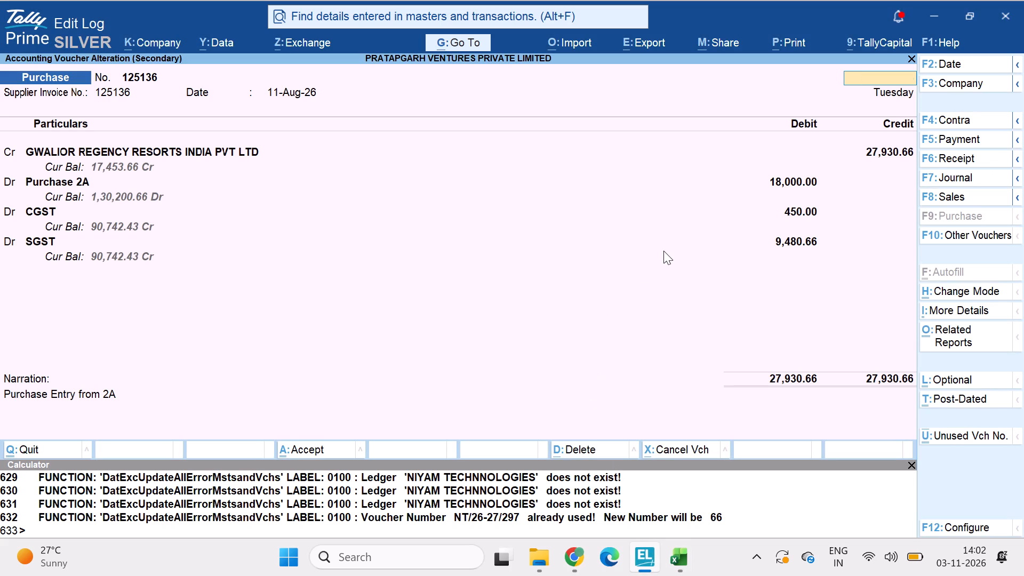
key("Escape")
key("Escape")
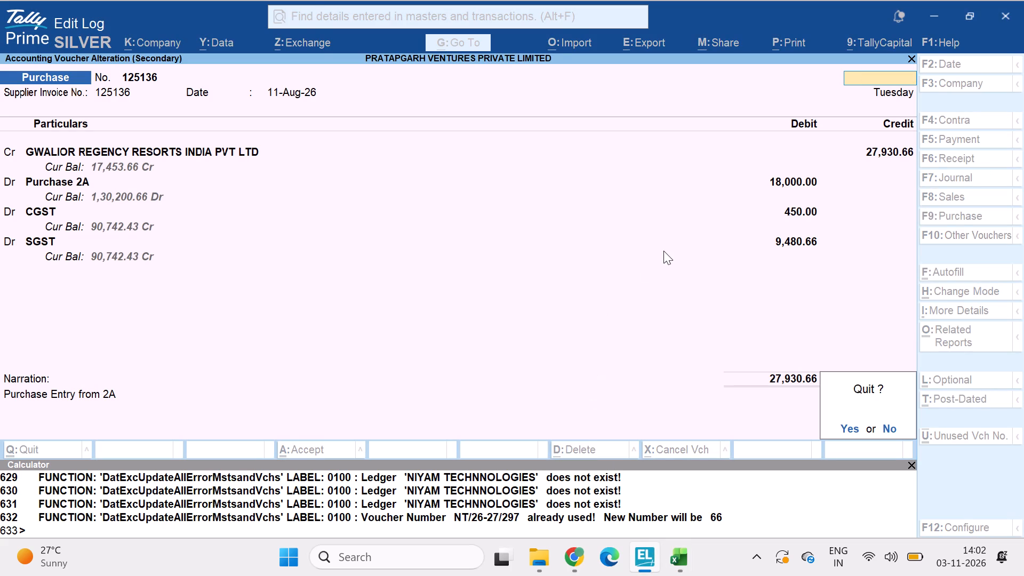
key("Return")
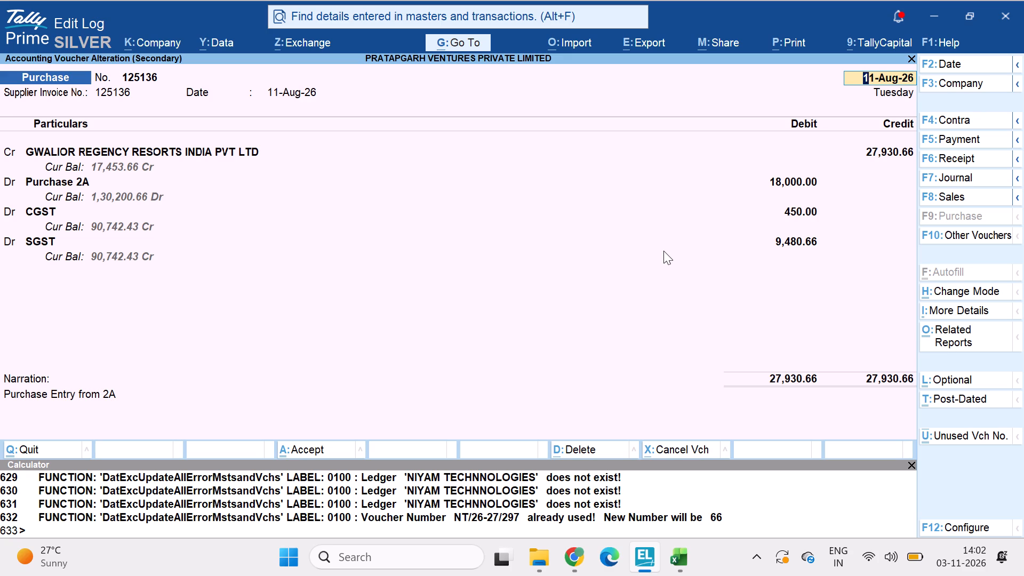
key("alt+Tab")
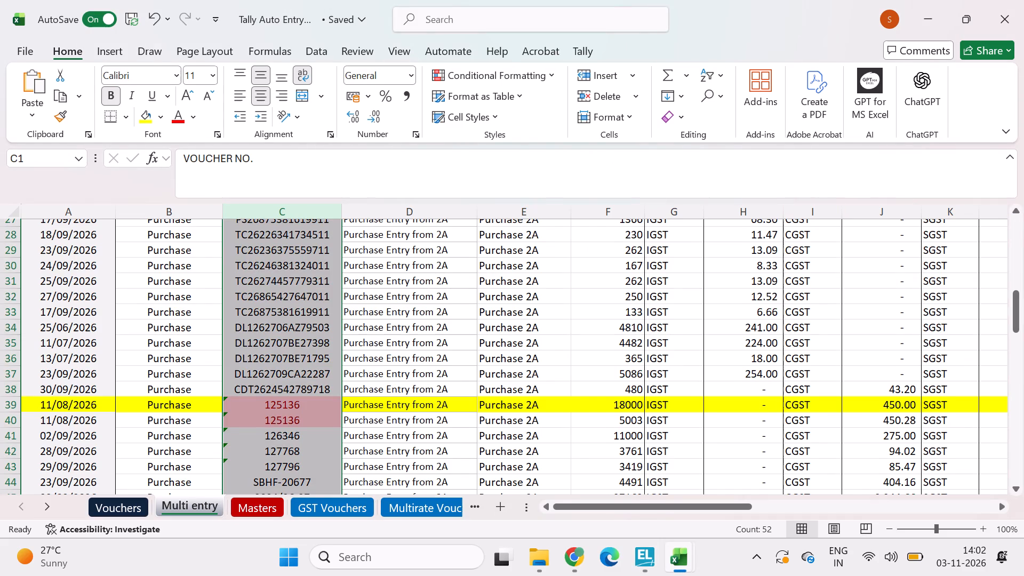
Sum the purchase amounts of workbook rows 39 and 40 and set Purchase 2A in TallyPrime voucher 125136 to 23003.
scroll(664, 422, "left", 2)
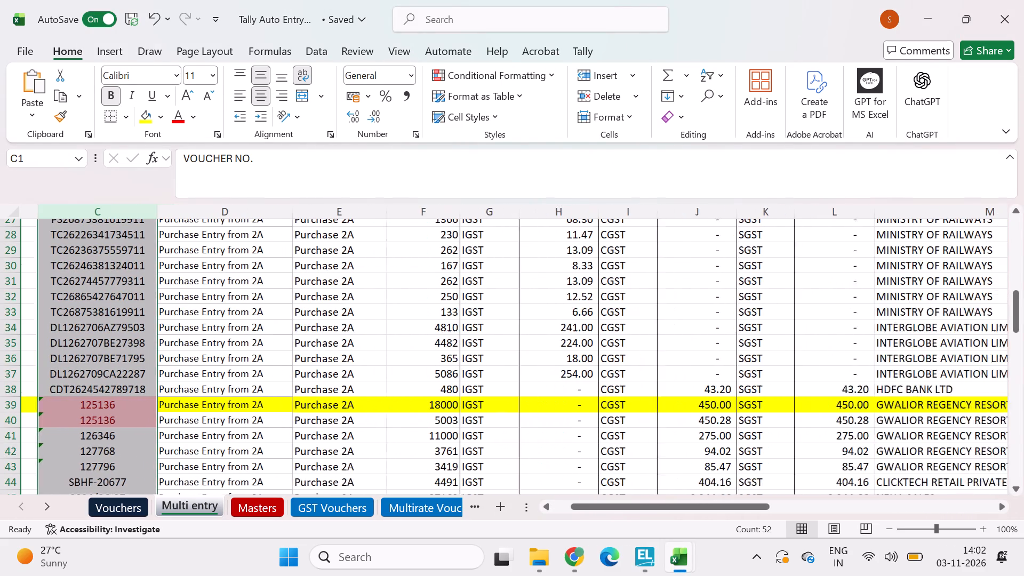
scroll(706, 430, "left", 2)
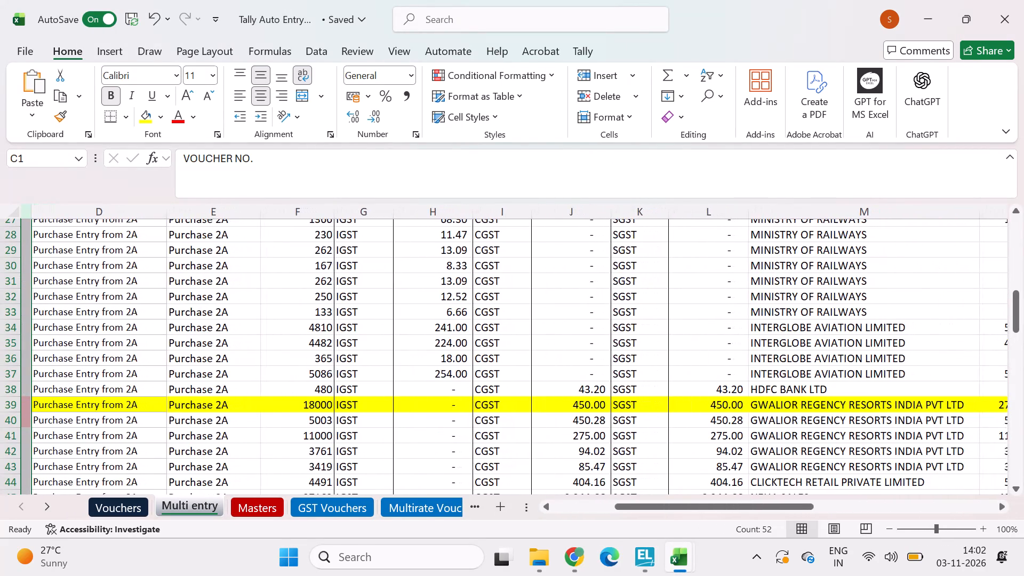
scroll(706, 430, "left", 1)
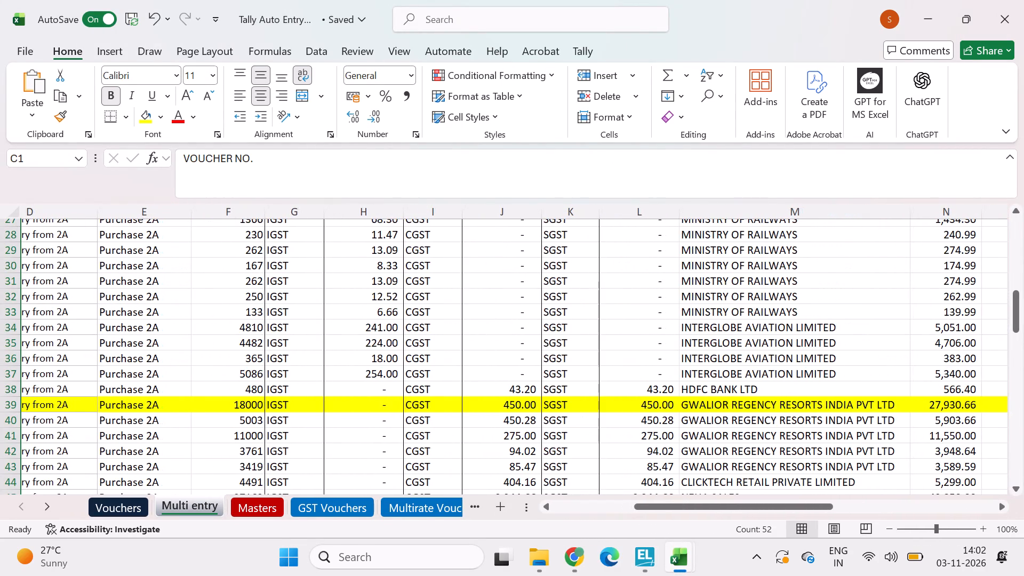
left_click_drag(248, 405, 251, 417)
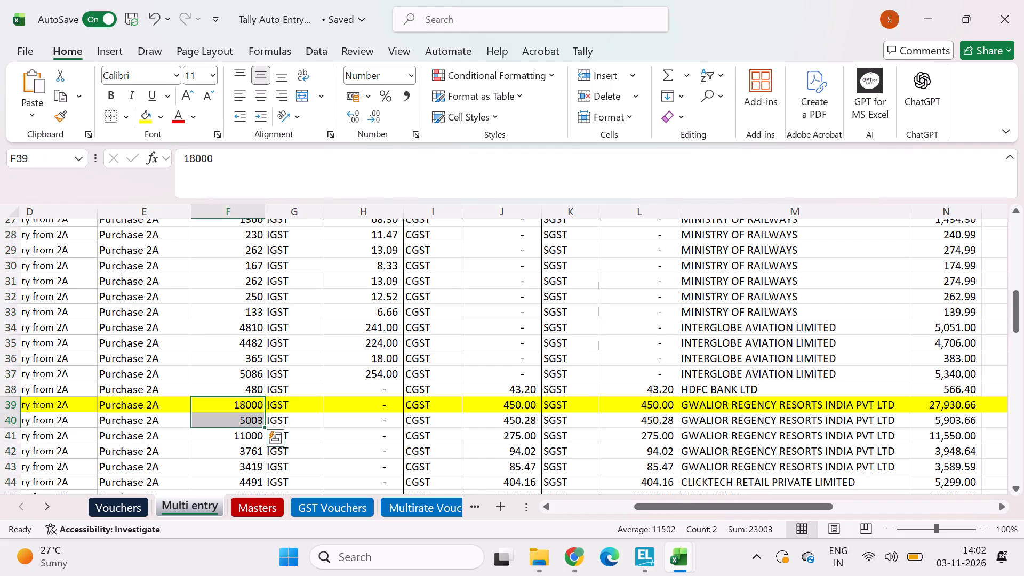
key("alt+Tab")
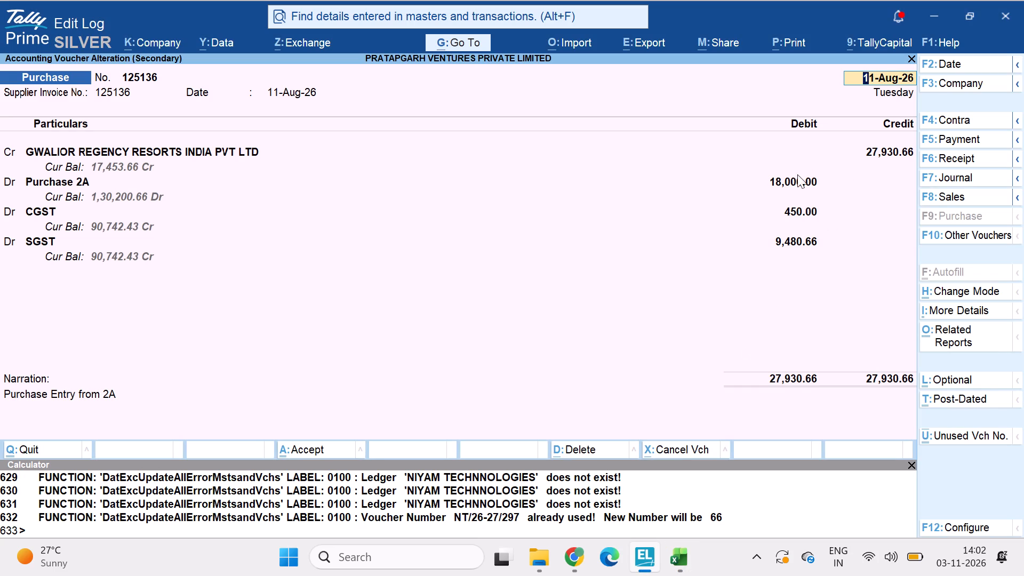
left_click(792, 180)
type("23003")
Sum the CGST amounts of workbook rows 39 and 40 and set CGST in TallyPrime voucher 125136 to 900.28.
key("alt+Tab")
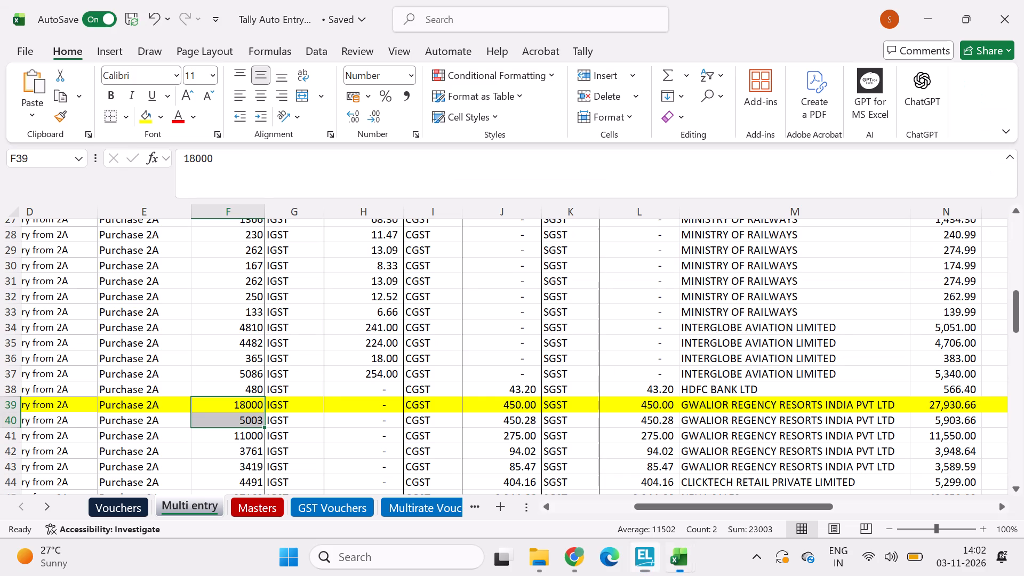
key("alt+Tab")
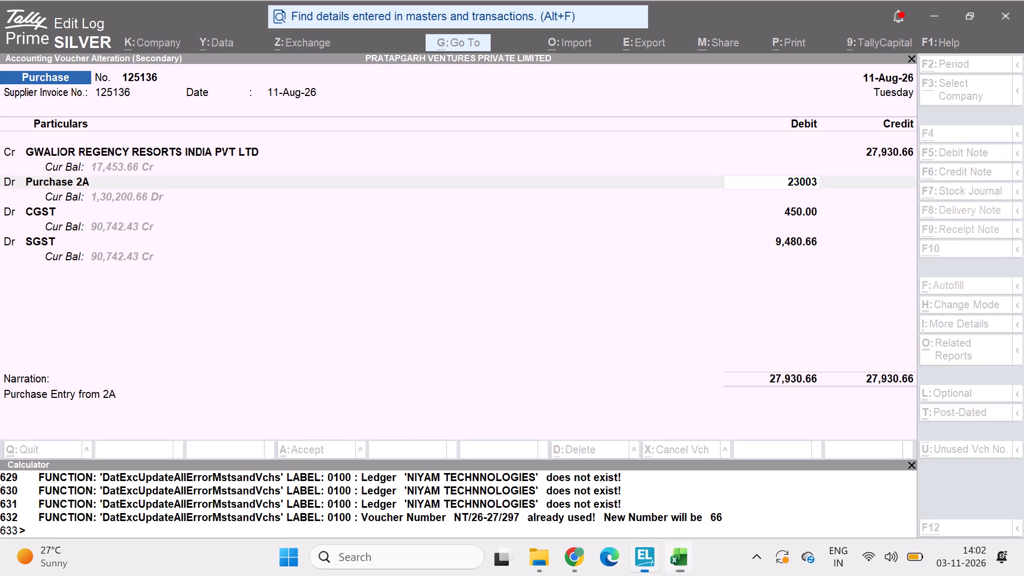
key("alt+Tab")
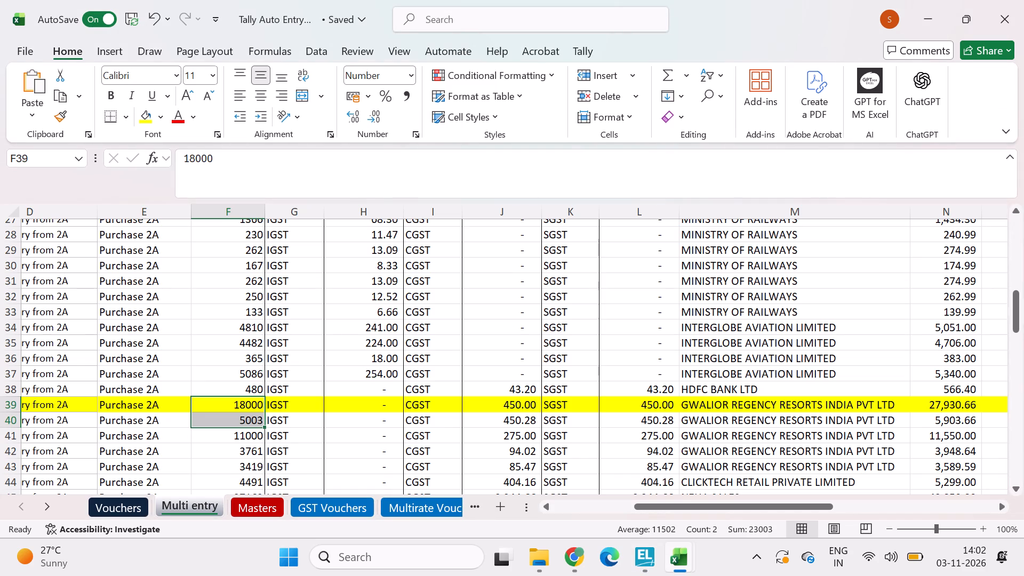
left_click_drag(506, 405, 508, 419)
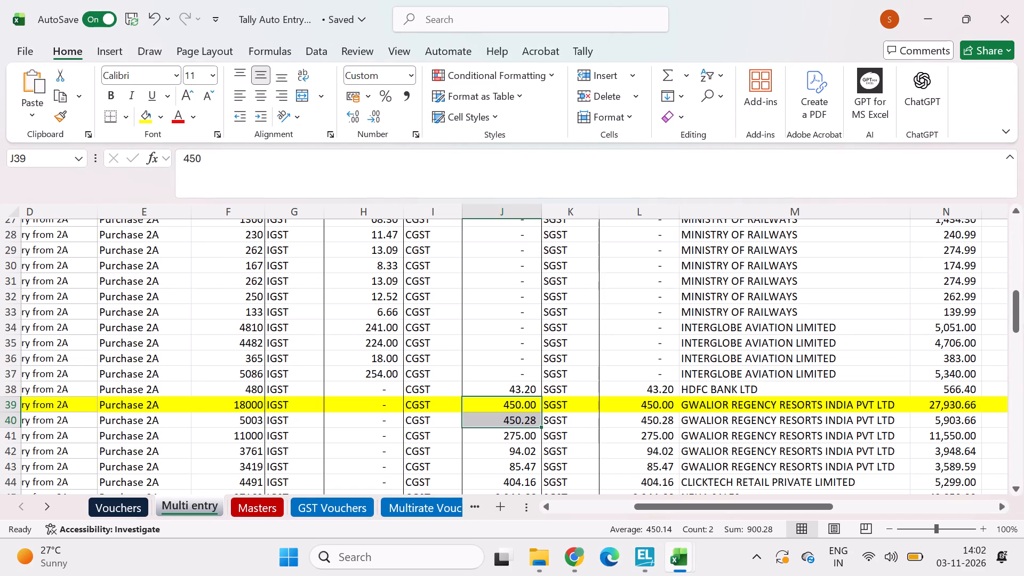
key("alt+Tab")
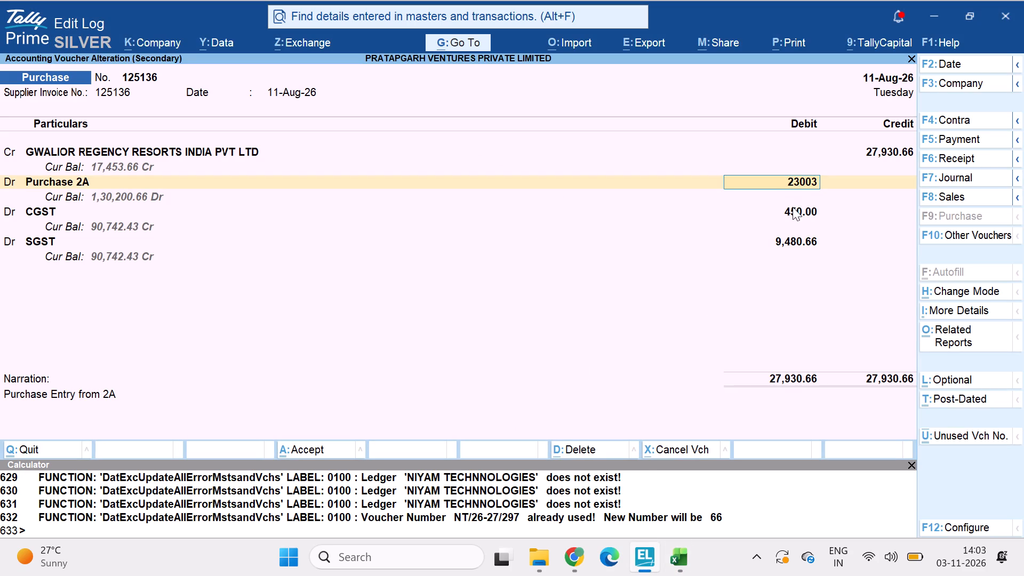
left_click(793, 207)
type("900")
type(".28")
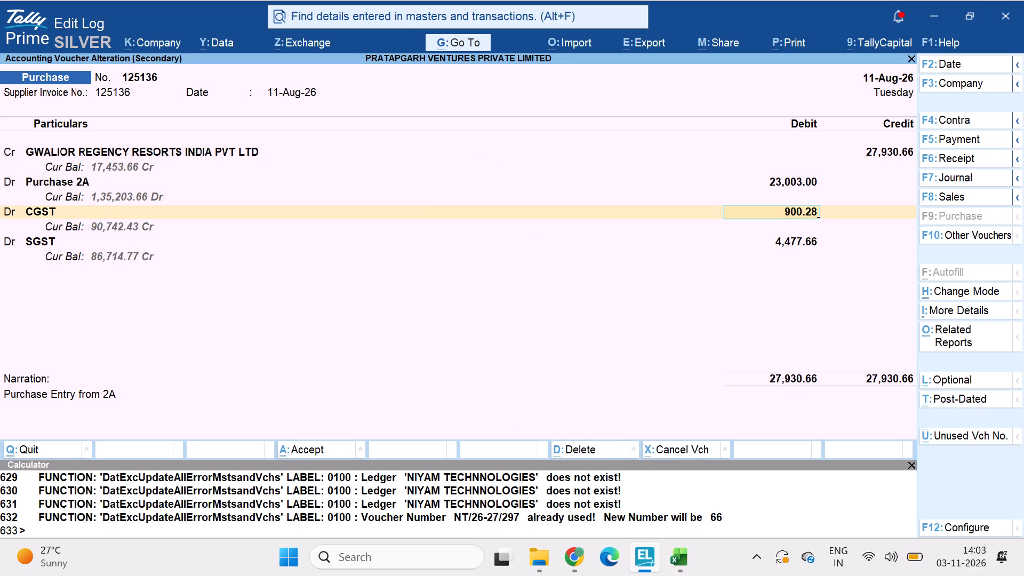
Copy the CGST amount 900.28 into the SGST line of voucher 125136 and move on to the following ledger line.
key("Up")
key("Down")
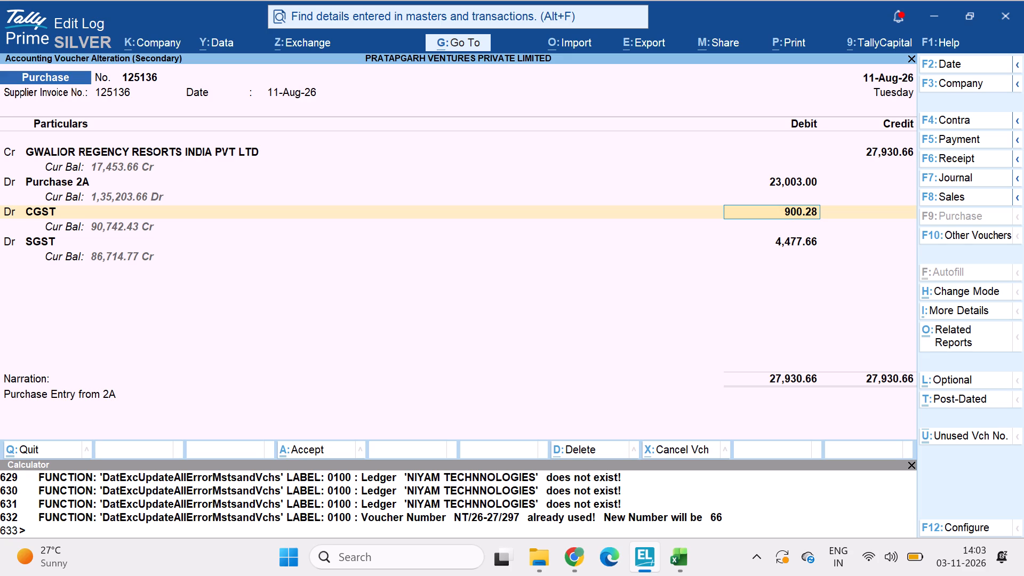
key("ctrl+c")
key("ctrl+c")
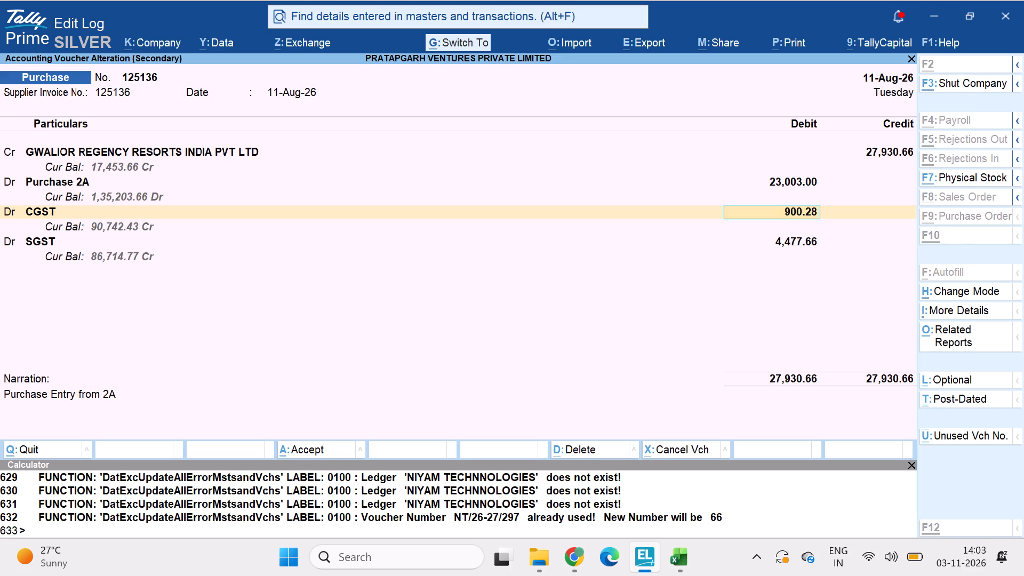
key("Down")
key("ctrl+v")
key("Return")
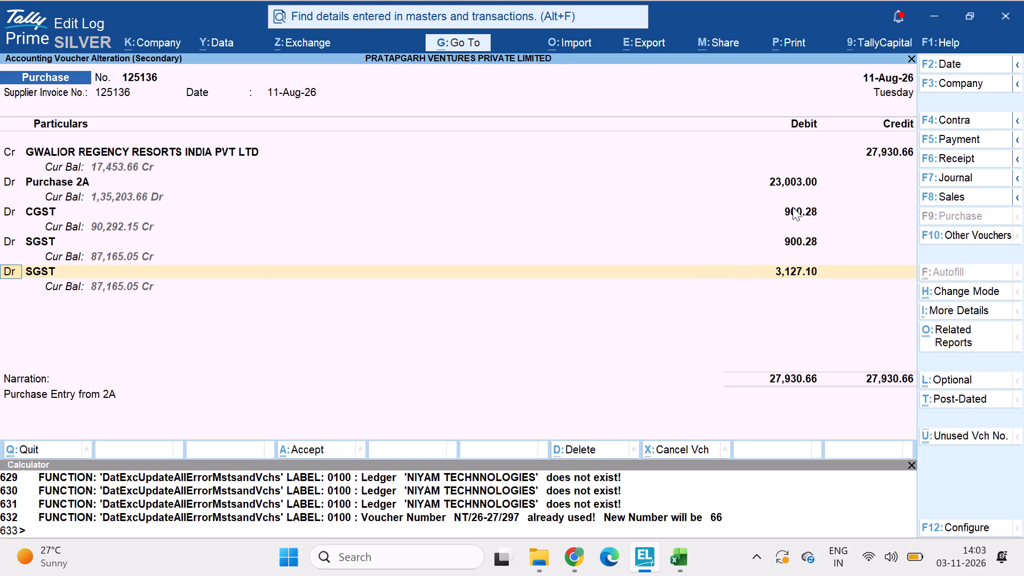
key("Return")
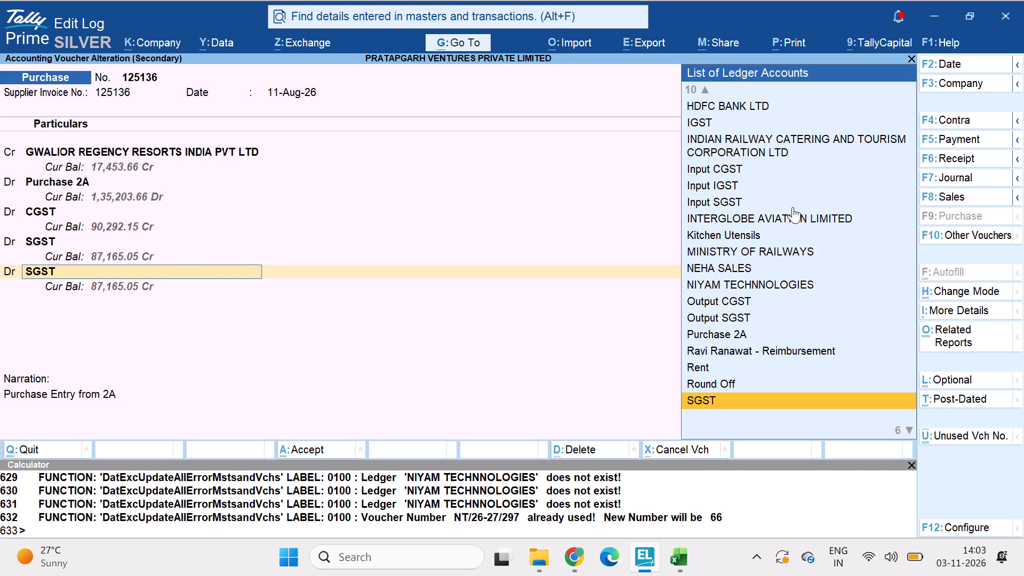
Return to the workbook and examine the GWALIOR REGENCY RESORTS credit amounts in rows 39 and 40.
key("alt+Tab")
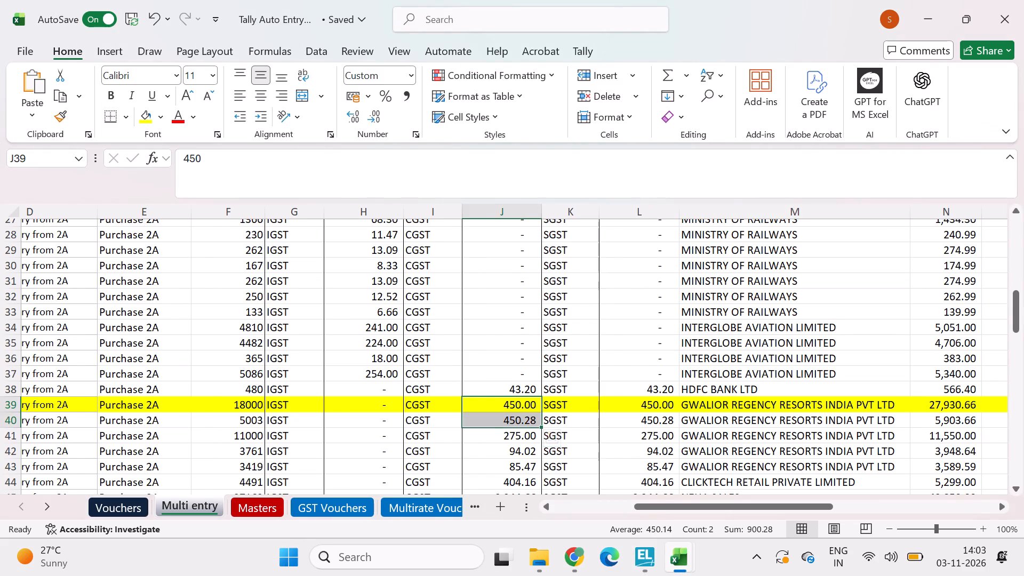
scroll(388, 458, "right", 2)
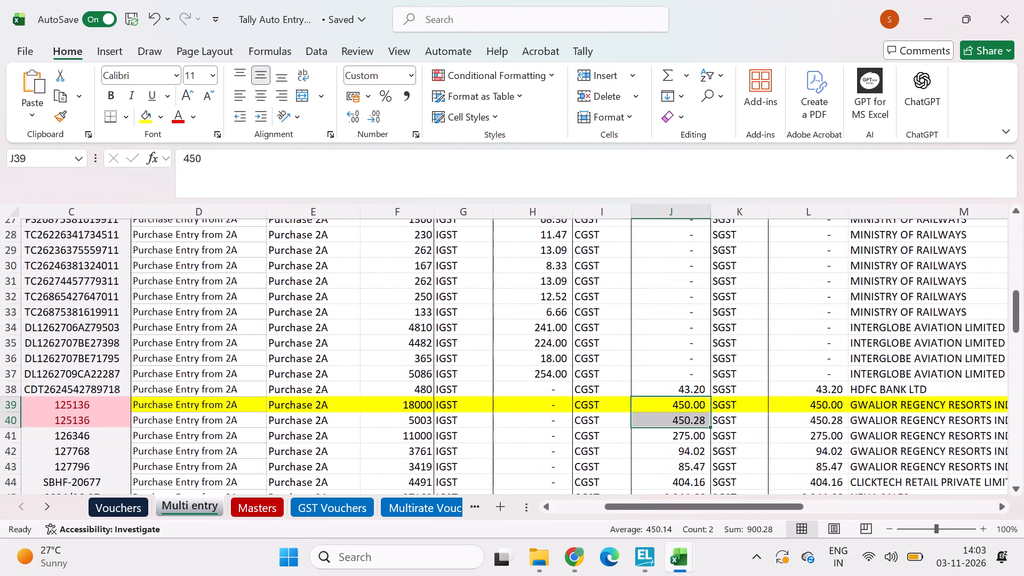
scroll(388, 458, "left", 2)
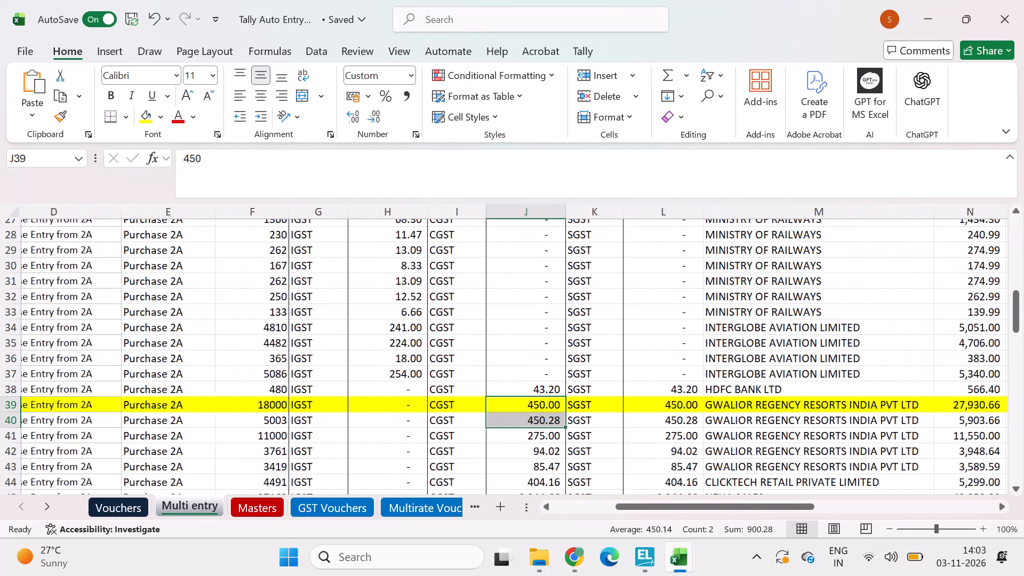
scroll(388, 458, "left", 1)
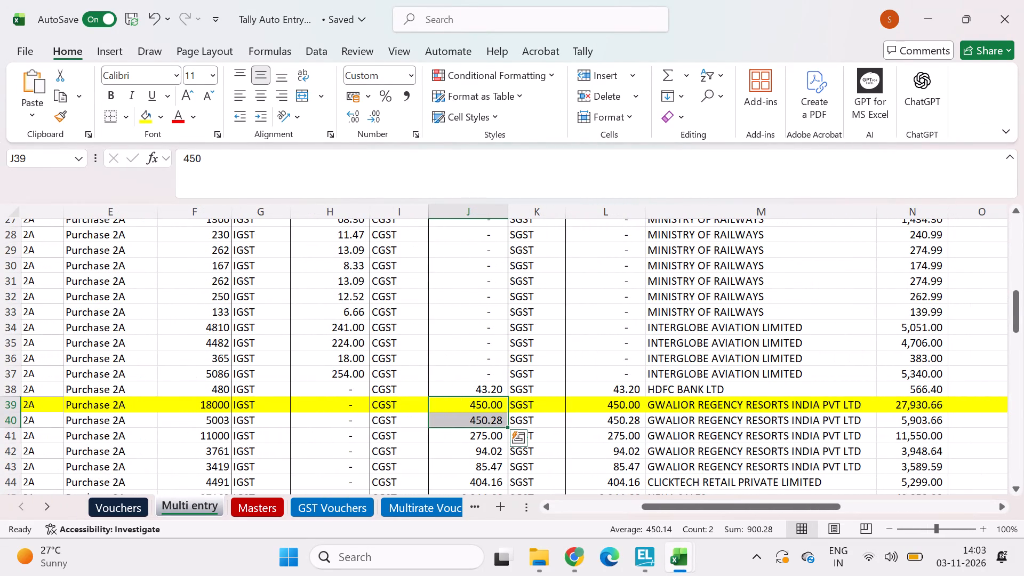
scroll(831, 449, "left", 2)
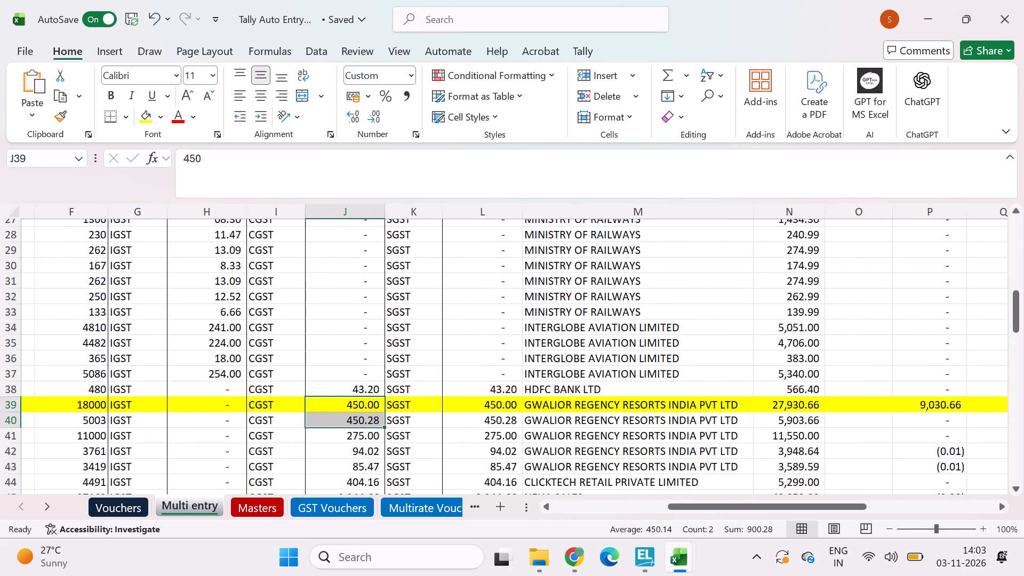
left_click(794, 413)
Switch to the GSTR-2A display workbook and examine the invoice values and tax amounts for invoice 125136.
key("alt+Tab")
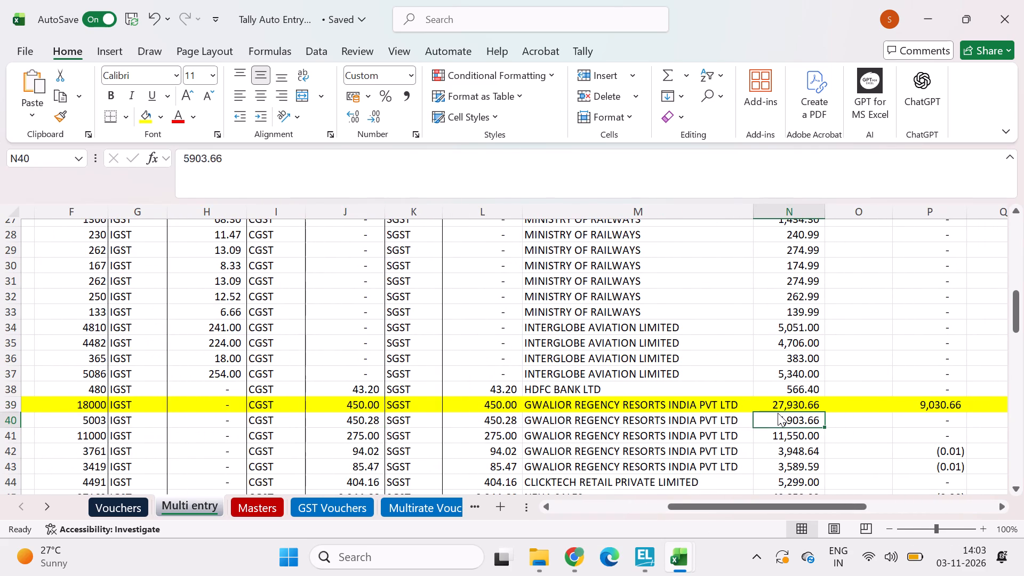
key("alt+Tab")
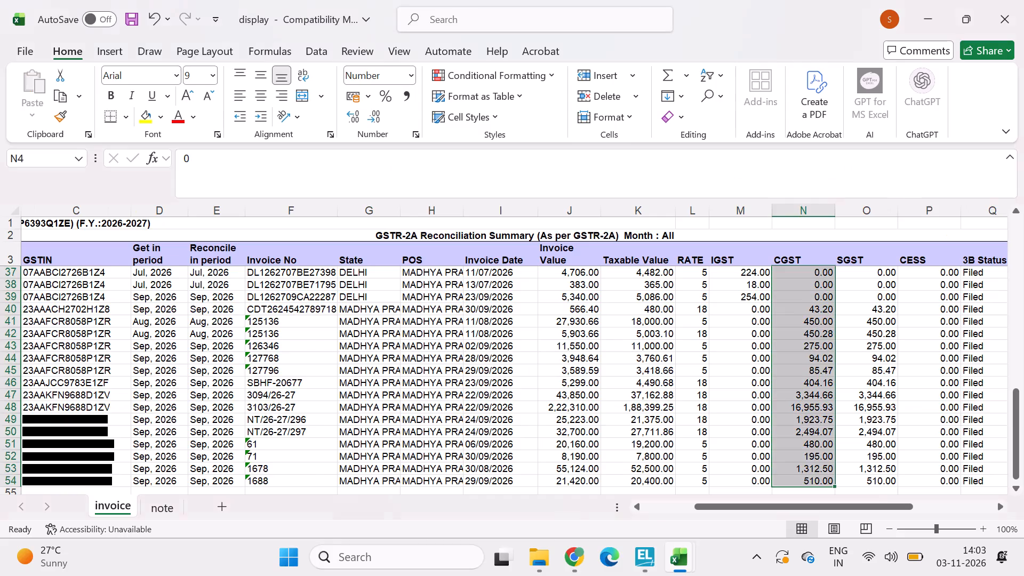
scroll(796, 339, "up", 3)
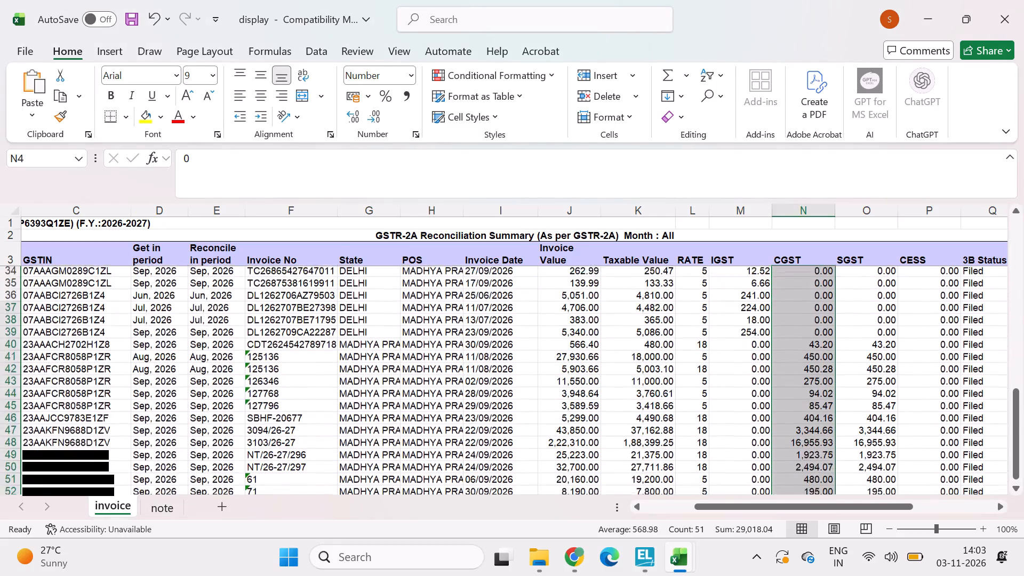
scroll(796, 339, "up", 2)
scroll(796, 339, "down", 1)
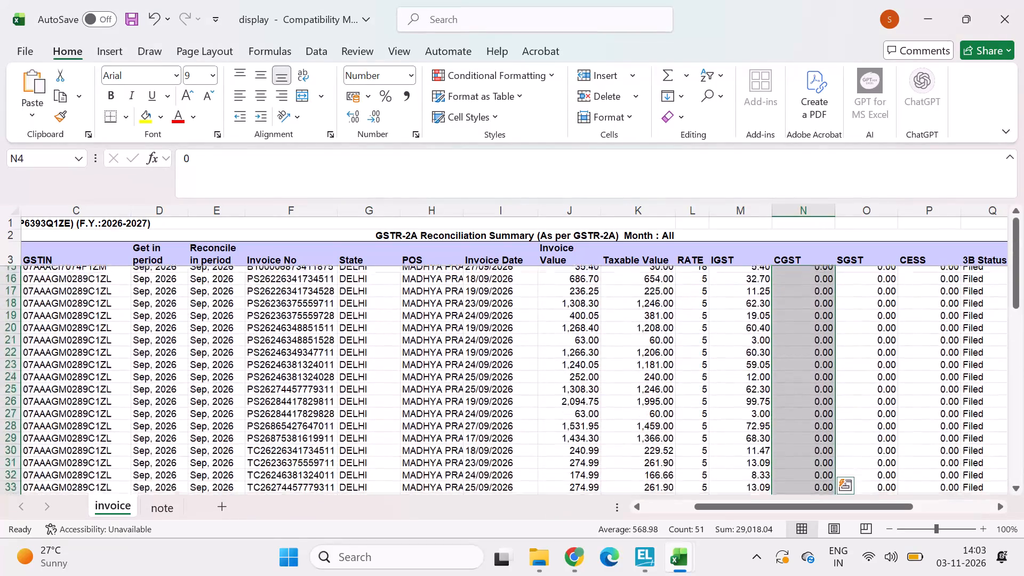
scroll(796, 339, "down", 1)
Undo the rearrangement of the debit and credit ledger columns on the Tally Auto Entry workbook's Multi entry sheet.
key("ctrl+z")
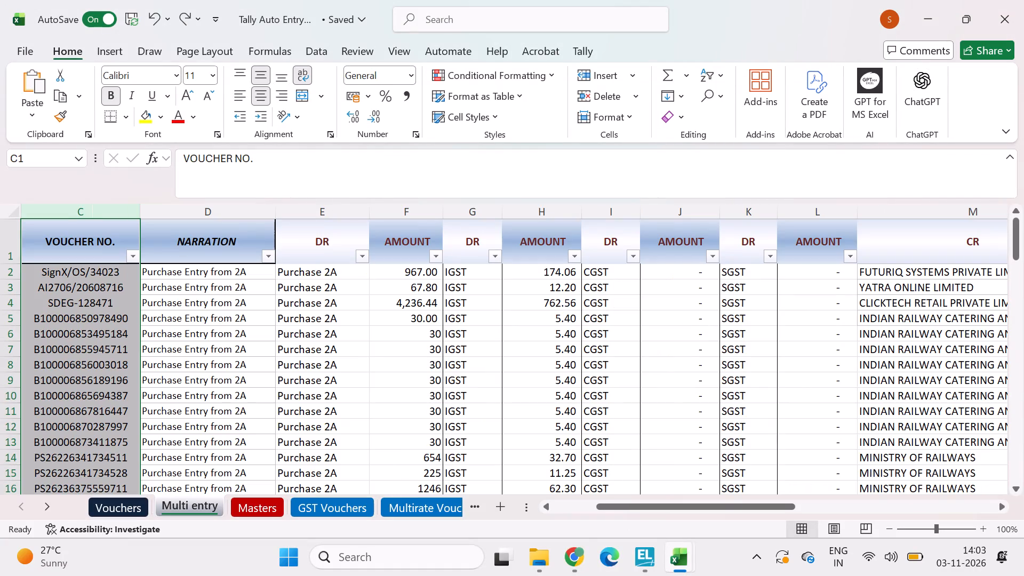
key("ctrl+z")
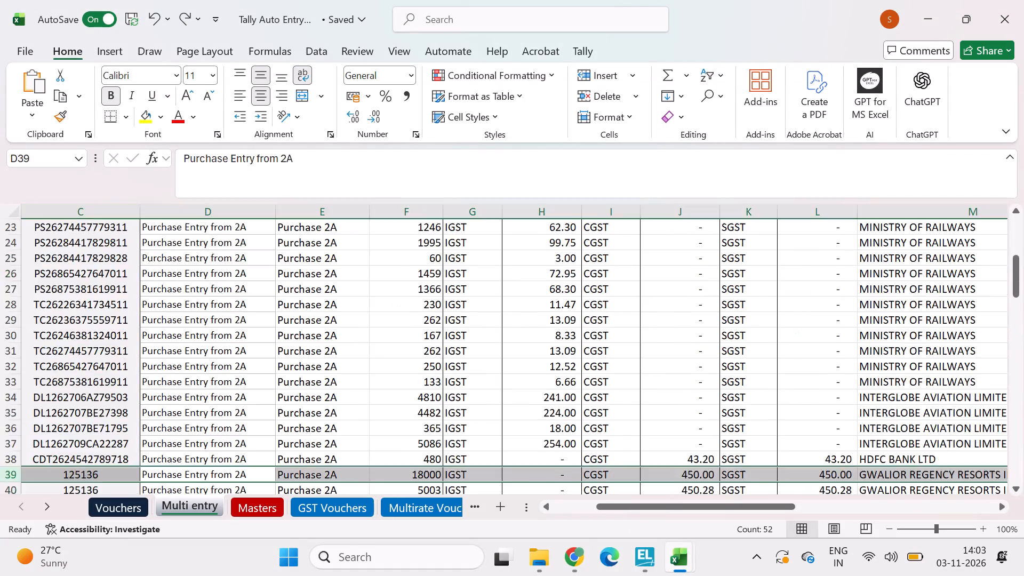
key("ctrl+z")
key("ctrl+z")
key("ctrl+z")
key("ctrl+z")
key("ctrl+z")
key("ctrl+z")
key("ctrl+z")
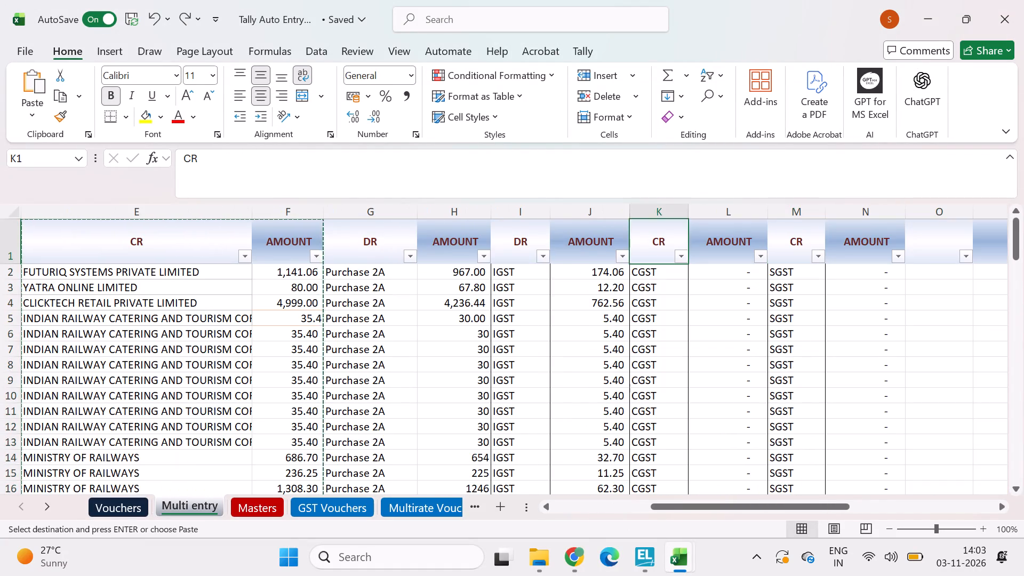
Undo the voucher type, narration, debit ledger and tax amount entries on the Multi entry sheet.
key("ctrl+z")
key("ctrl+z")
key("ctrl+z")
key("ctrl+z")
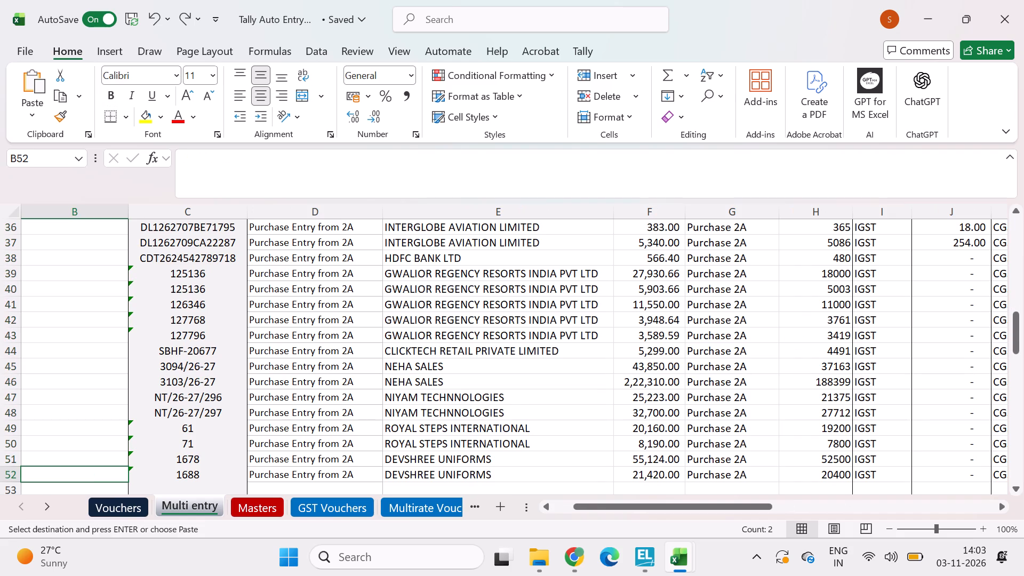
key("ctrl+z")
key("ctrl+z")
key("ctrl+z")
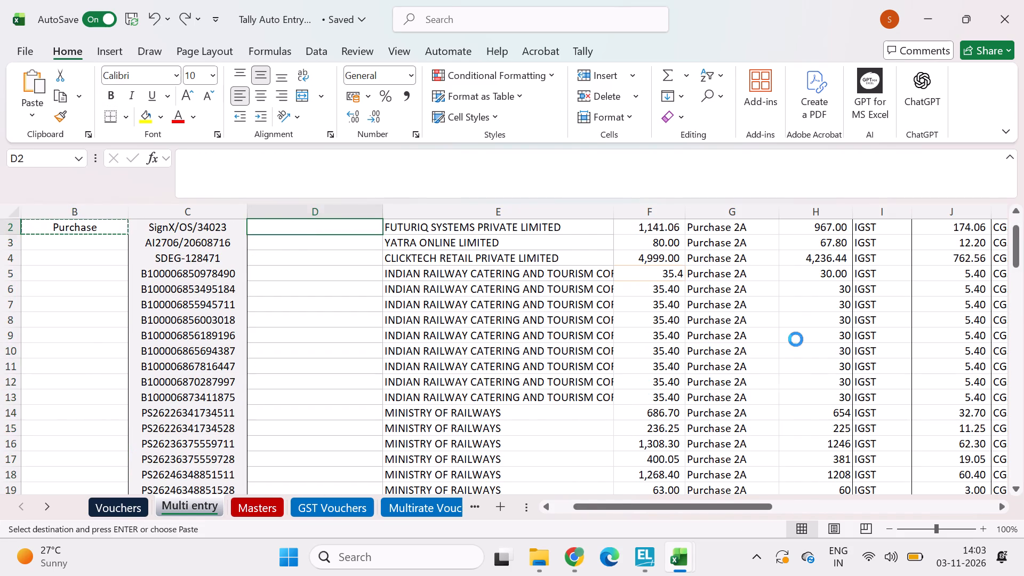
key("ctrl+z")
key("ctrl+z")
key("ctrl+z")
key("ctrl+z")
key("ctrl+z")
key("ctrl+z")
key("ctrl+z")
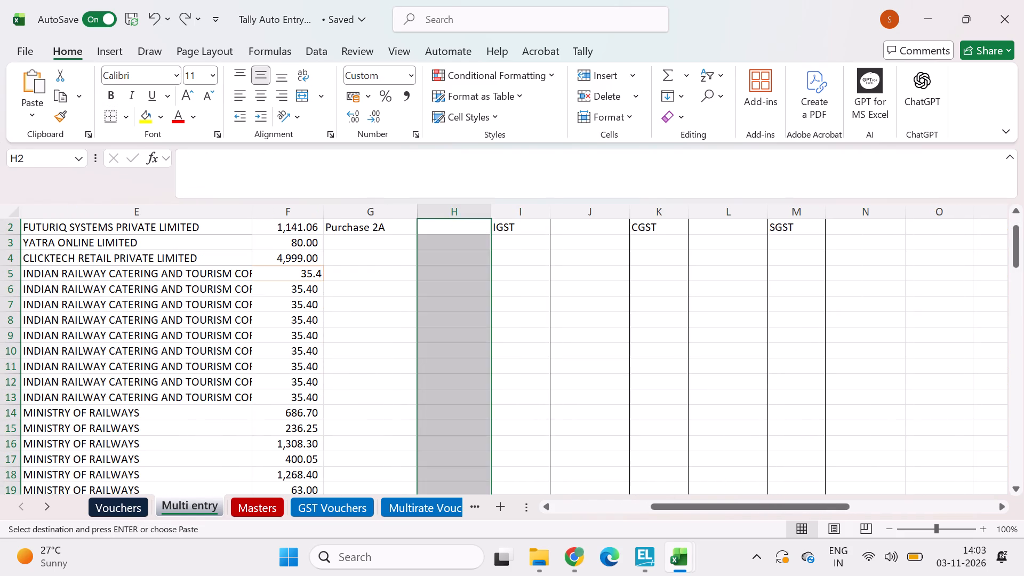
key("ctrl+z")
key("ctrl+z")
key("ctrl+z")
key("ctrl+z")
key("ctrl+z")
key("ctrl+z")
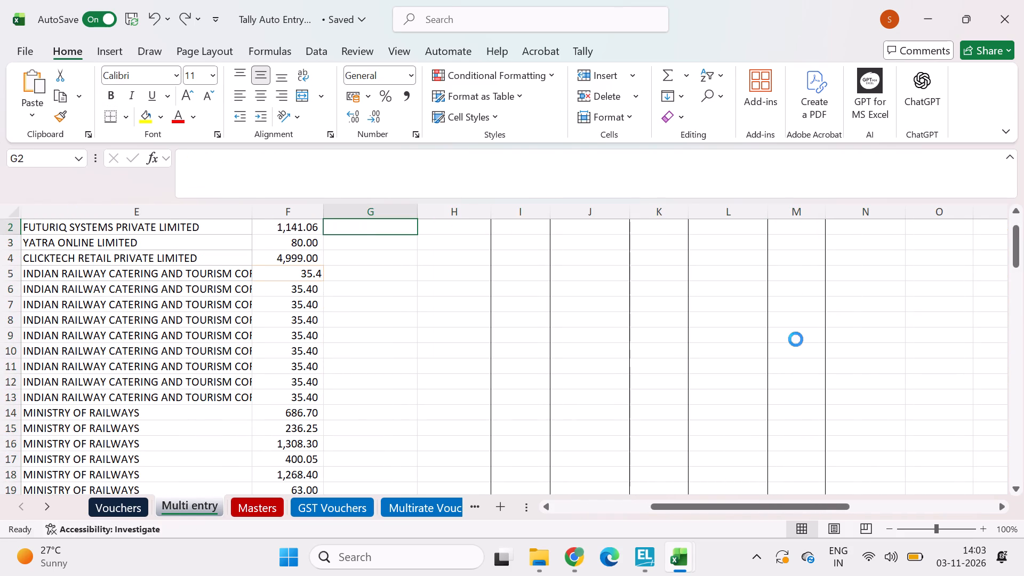
Continue undoing back through the invoice value entered in J42 of the display workbook and the edits to the Vouchers sheet.
key("ctrl+z")
key("ctrl+z")
key("ctrl+z")
key("ctrl+z")
key("ctrl+z")
key("ctrl+z")
key("ctrl+z")
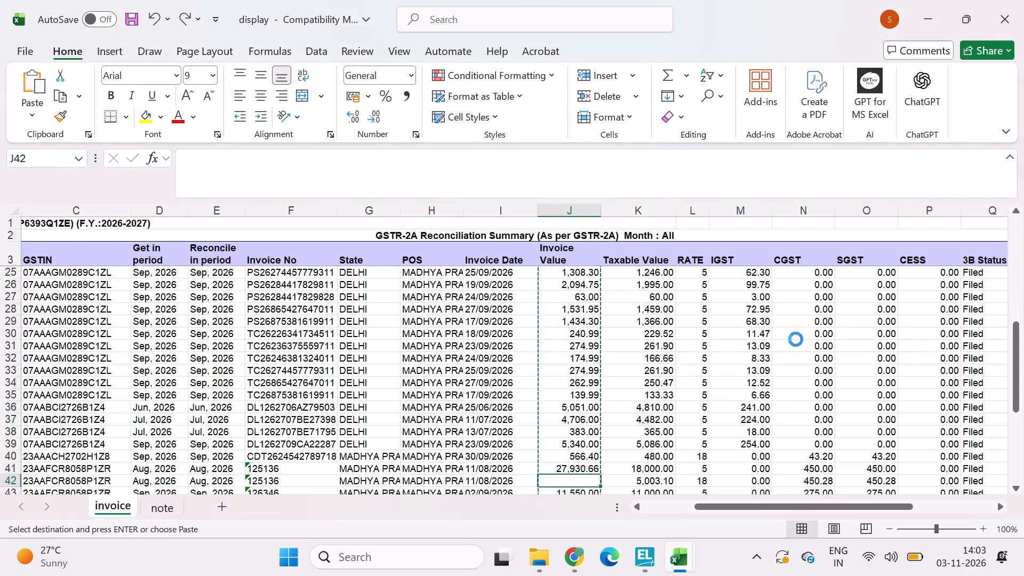
key("ctrl+z")
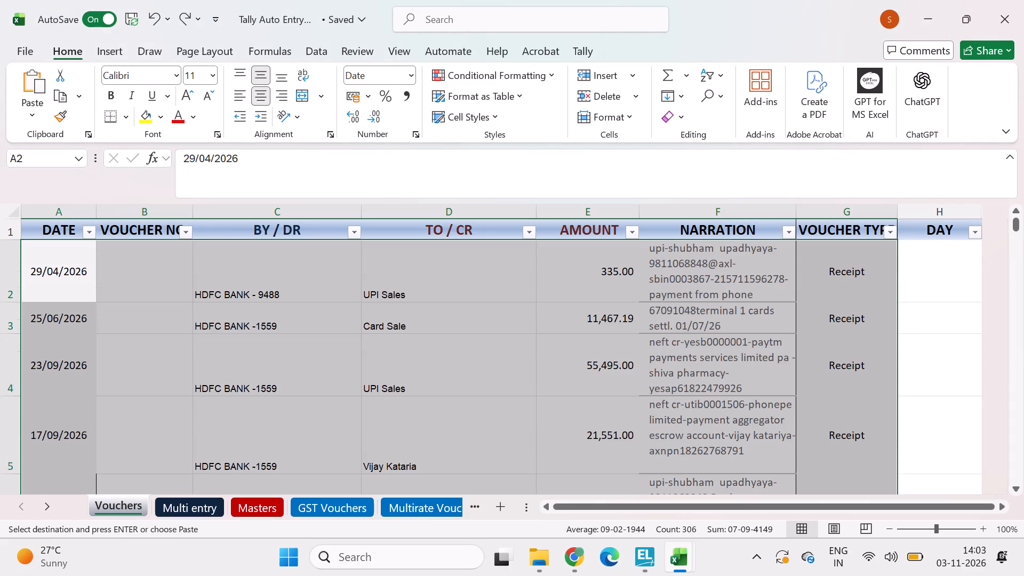
key("ctrl+z")
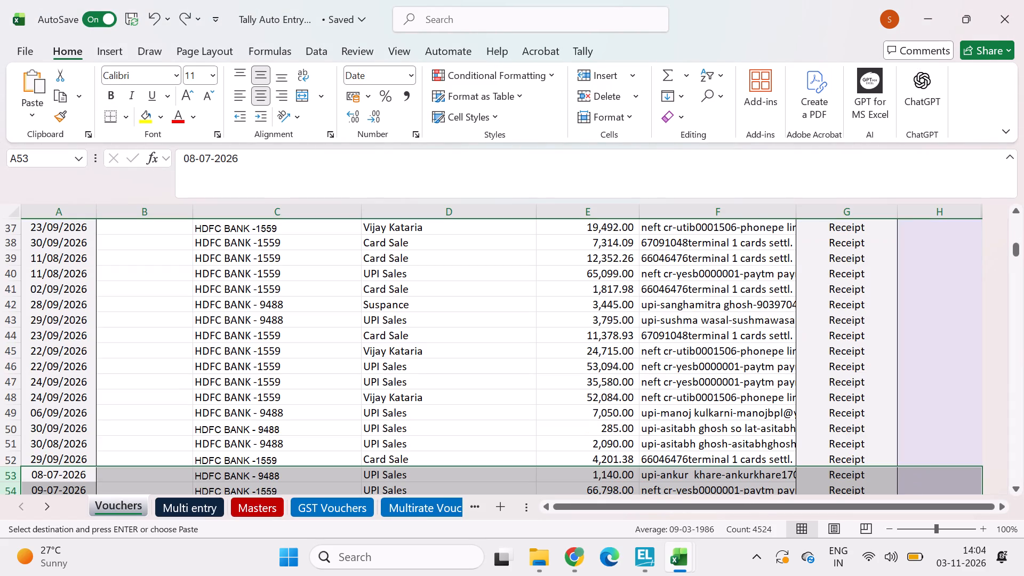
Close the Tally Auto Entry workbook.
scroll(766, 348, "down", 3)
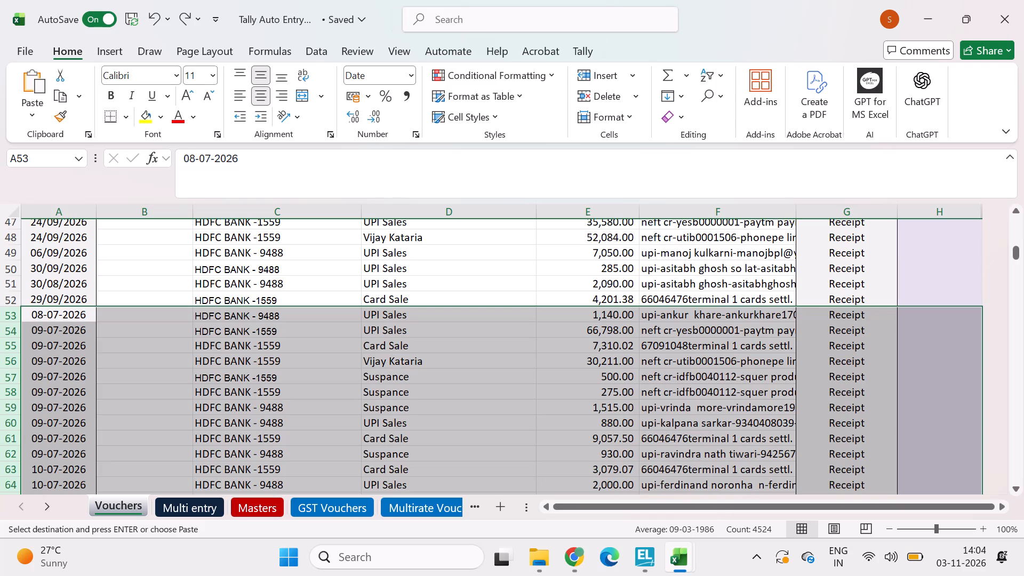
left_click(1021, 2)
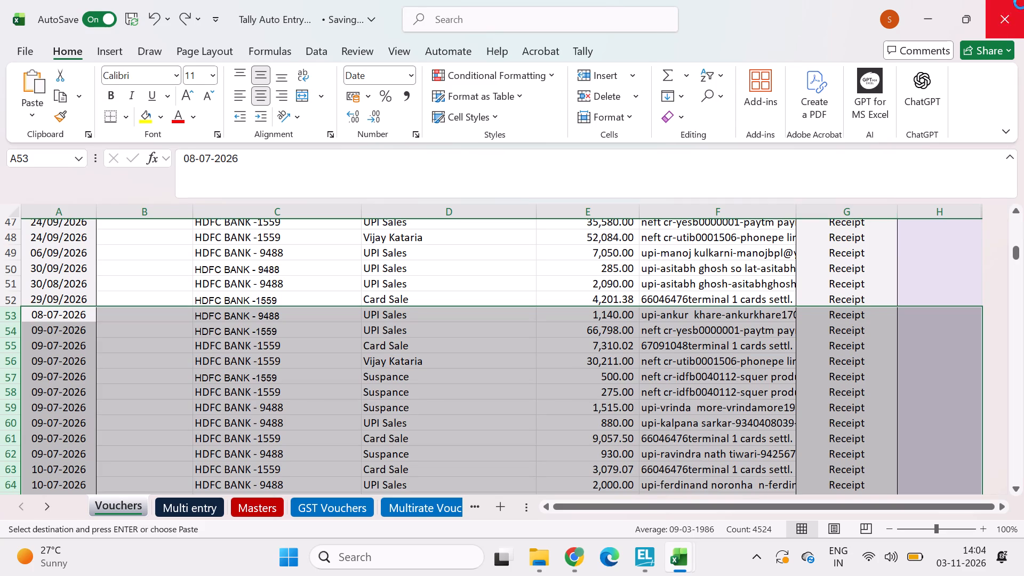
Copy invoice value 27930.66 from J41 of the display workbook into the GWALIOR REGENCY RESORTS credit amount of TallyPrime voucher 125136.
scroll(677, 390, "down", 1)
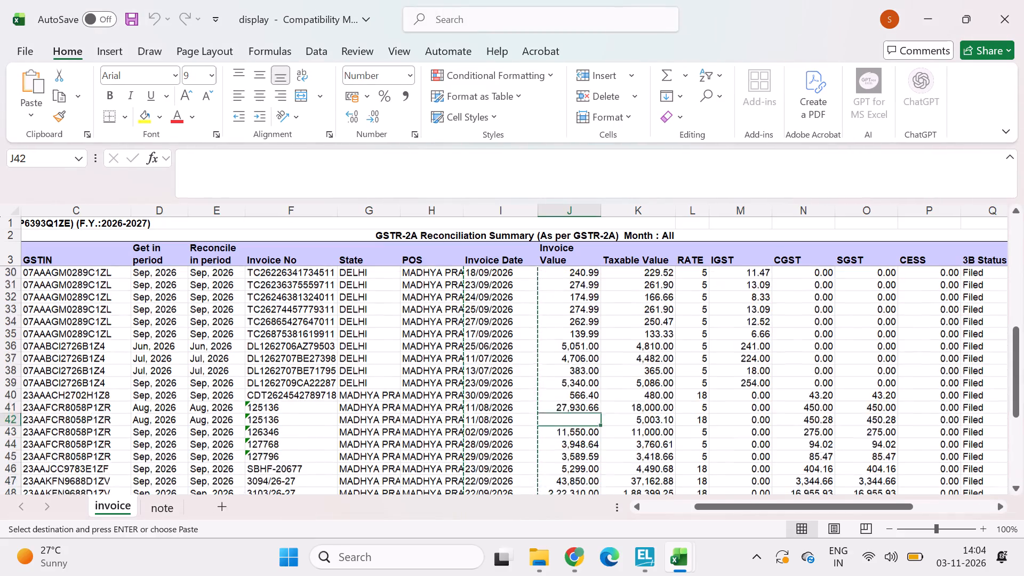
scroll(677, 390, "down", 1)
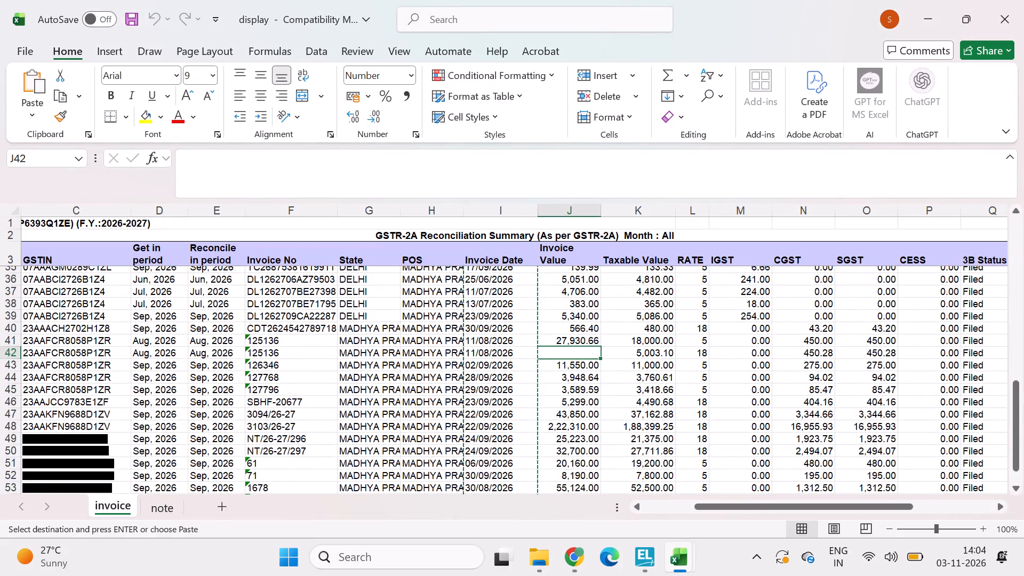
left_click_drag(630, 343, 862, 348)
left_click(575, 341)
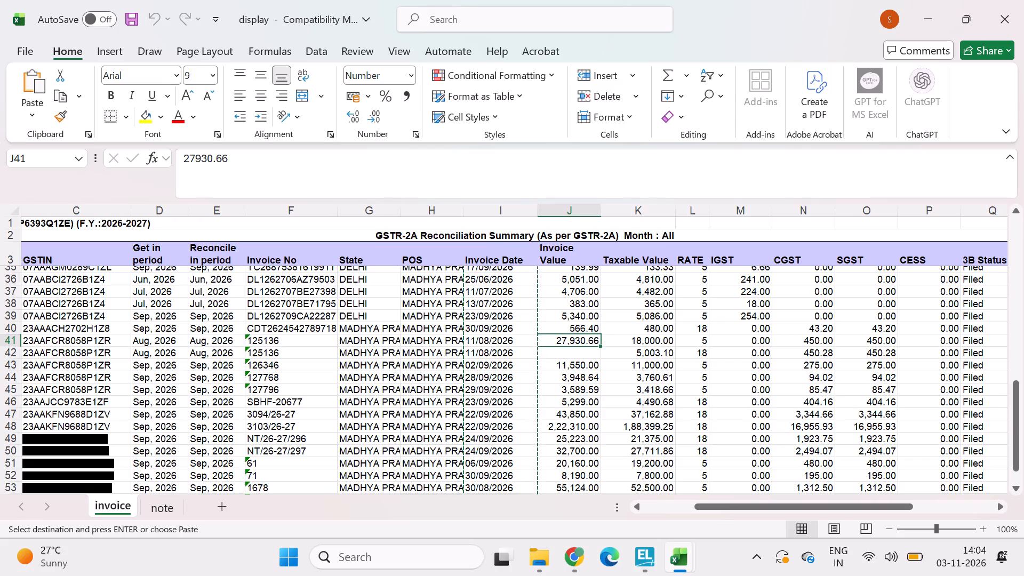
key("ctrl+c")
key("alt+Tab")
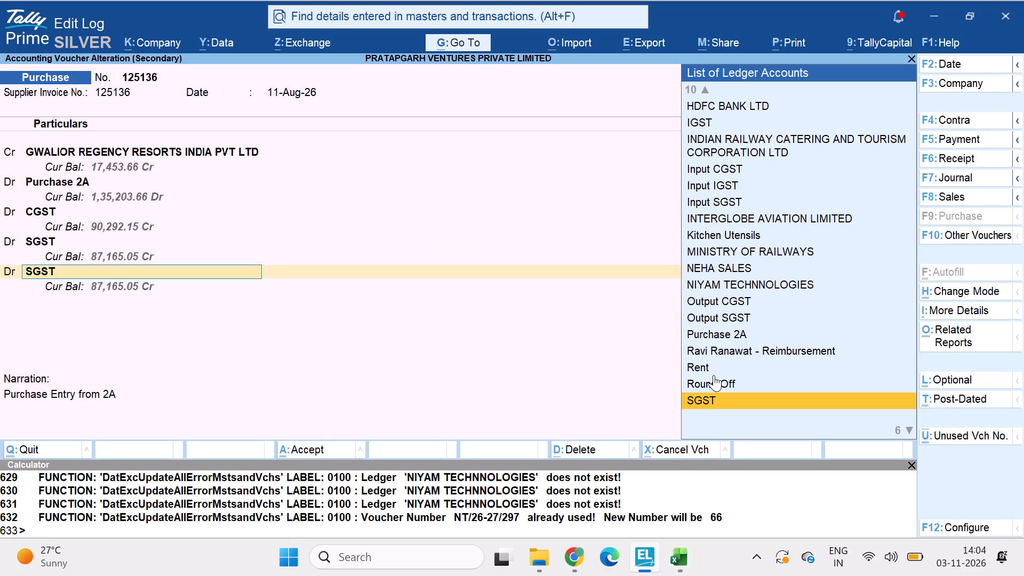
key("BackSpace")
key("BackSpace")
key("BackSpace")
key("BackSpace")
key("BackSpace")
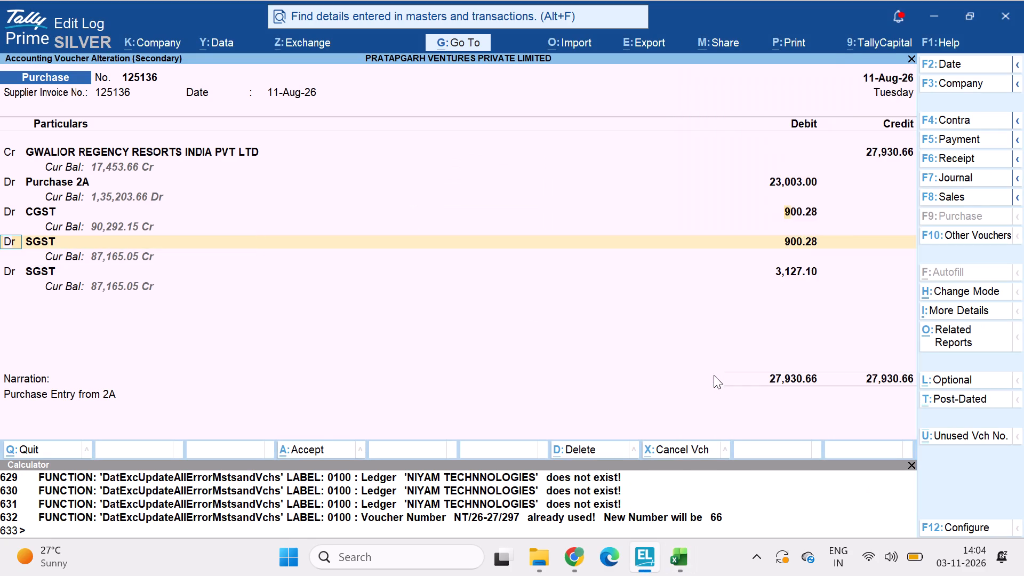
key("BackSpace")
key("BackSpace")
key("BackSpace")
key("BackSpace")
key("BackSpace")
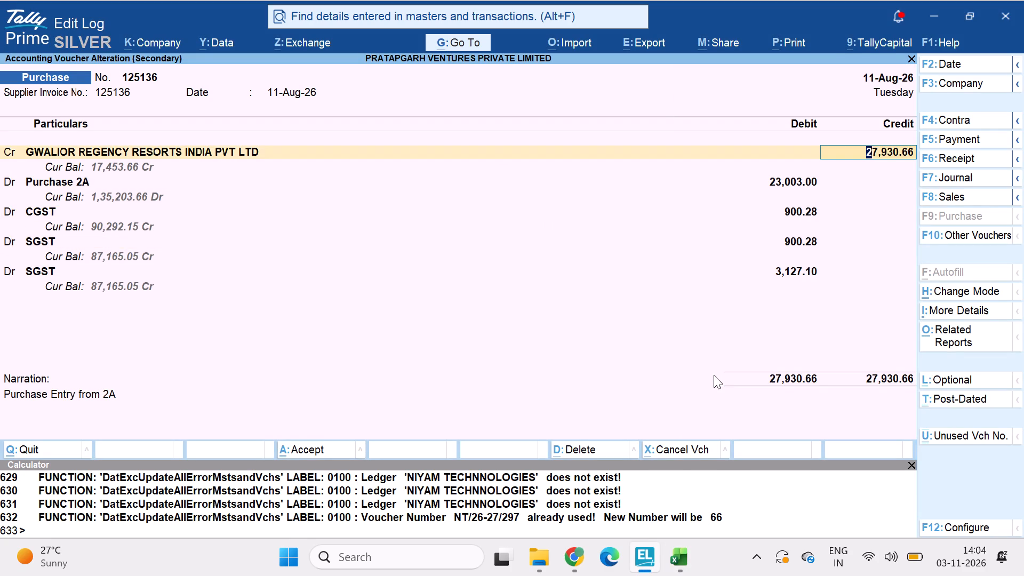
key("ctrl+v")
Clear the ledger name from the duplicate SGST line of voucher 125136.
key("Return")
key("Return")
key("Return")
key("Return")
key("Return")
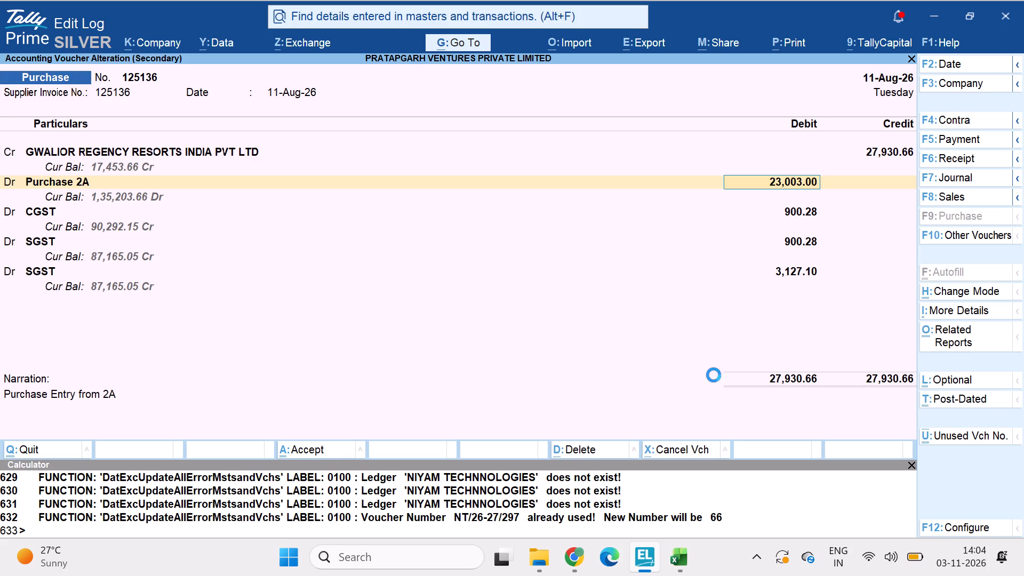
key("Return")
key("Return")
key("Return")
key("Return")
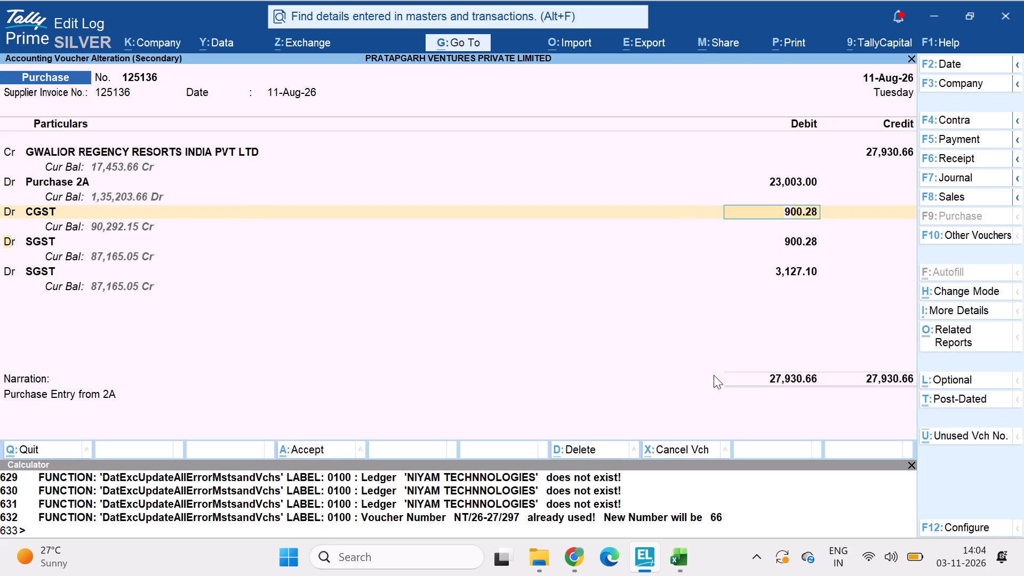
key("Return")
key("Return")
key("Return")
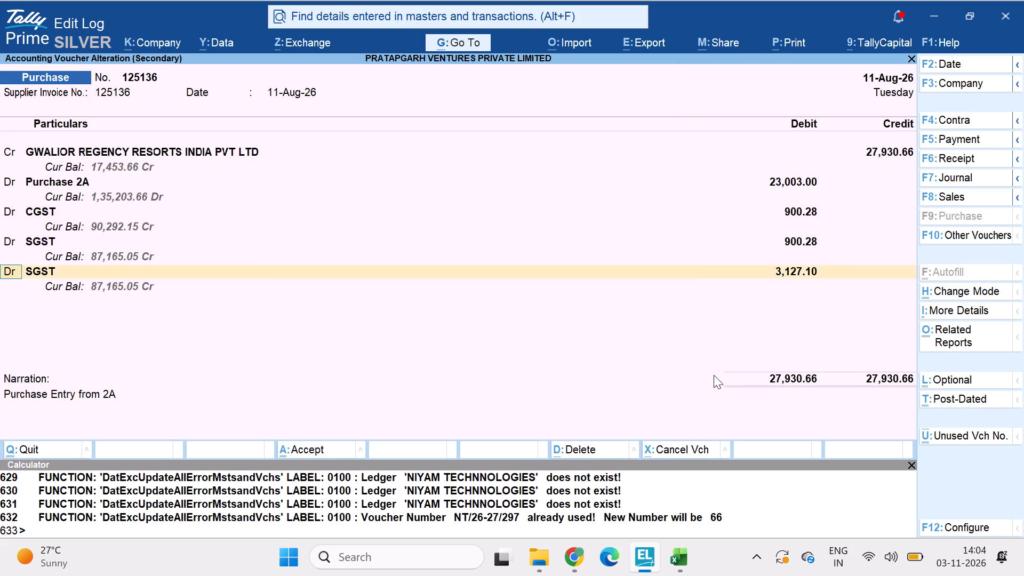
key("Return")
key("Delete")
key("BackSpace")
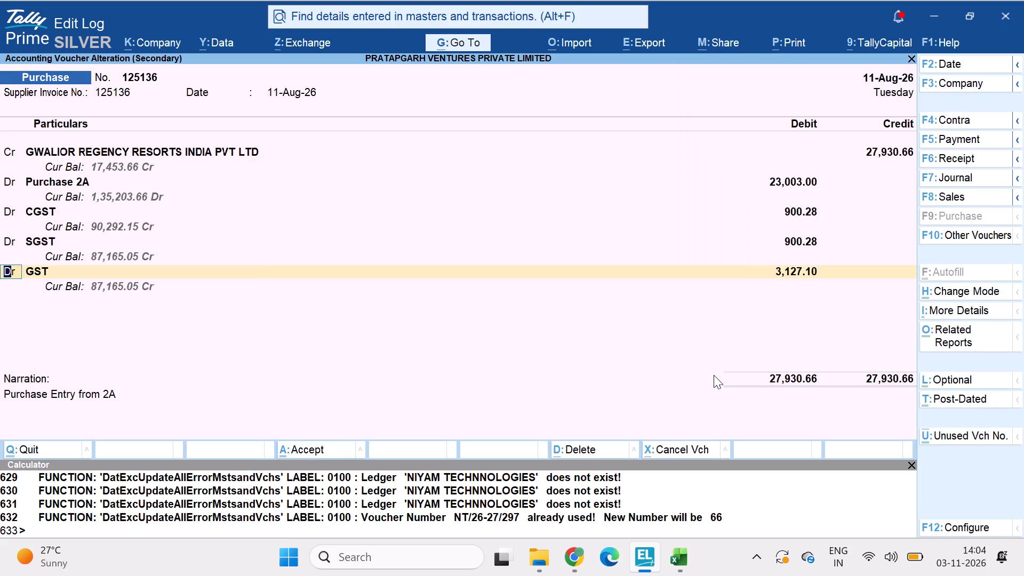
key("Return")
Compare voucher 125136's amounts with the taxable values, rates and taxes in rows 41 and 42 of the display workbook.
key("alt+Tab")
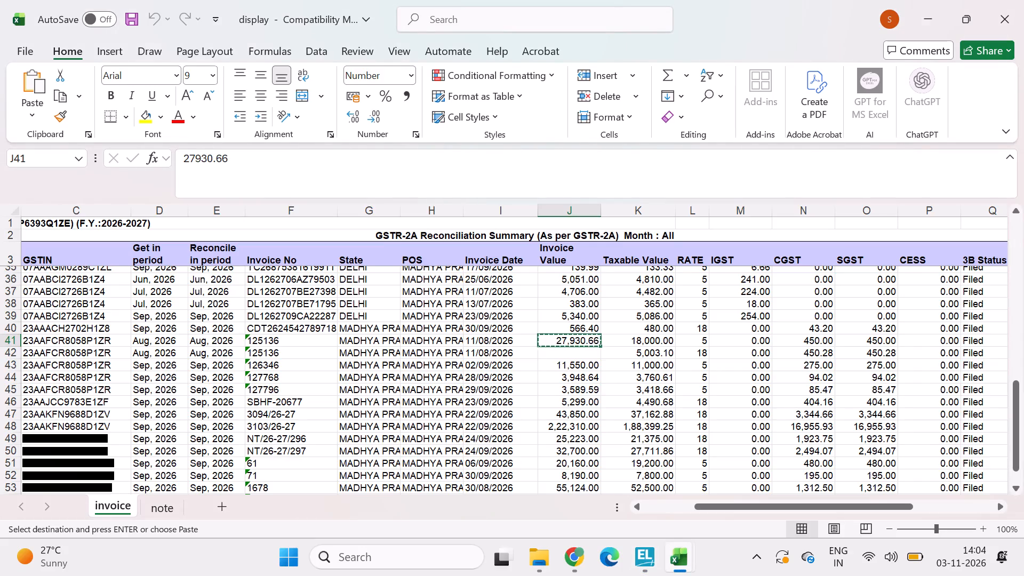
scroll(621, 357, "down", 1)
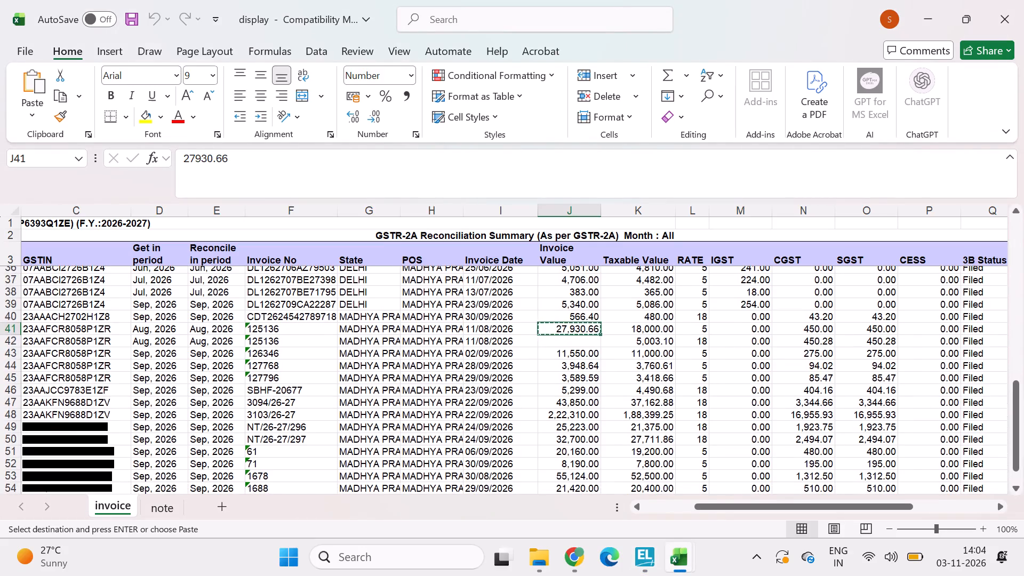
scroll(621, 357, "down", 1)
key("alt+Tab")
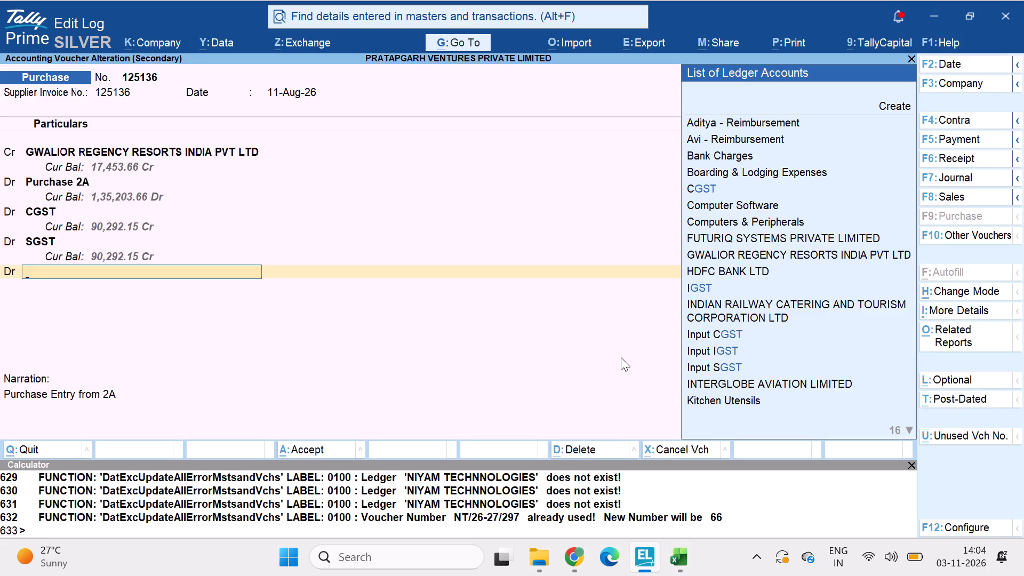
key("BackSpace")
key("BackSpace")
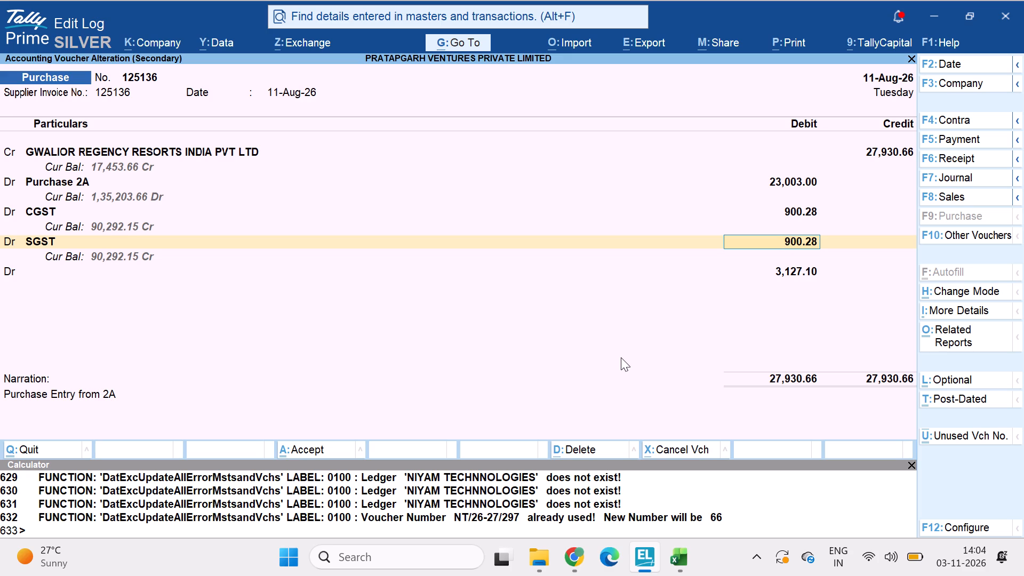
key("alt+Tab")
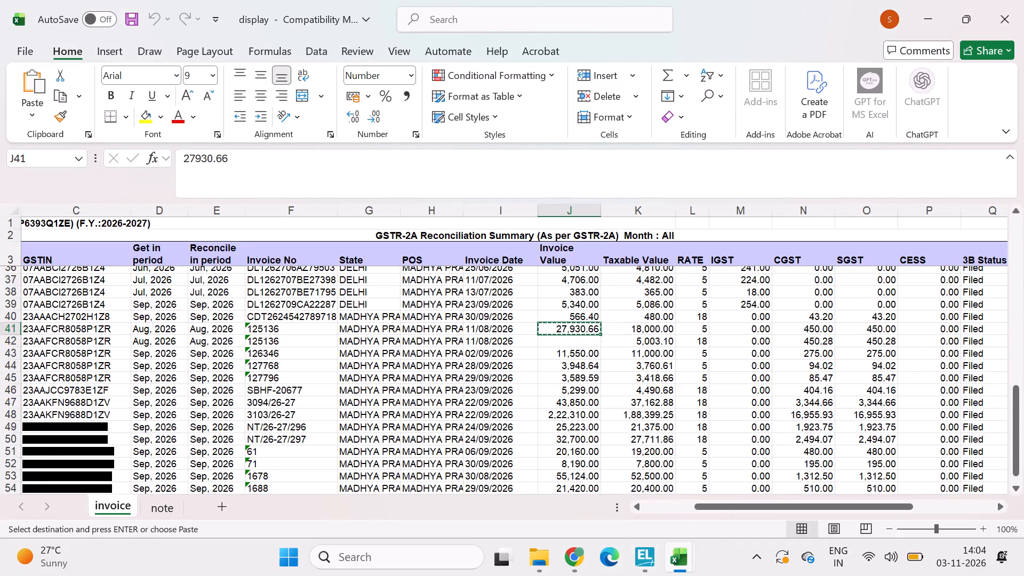
key("alt+Tab")
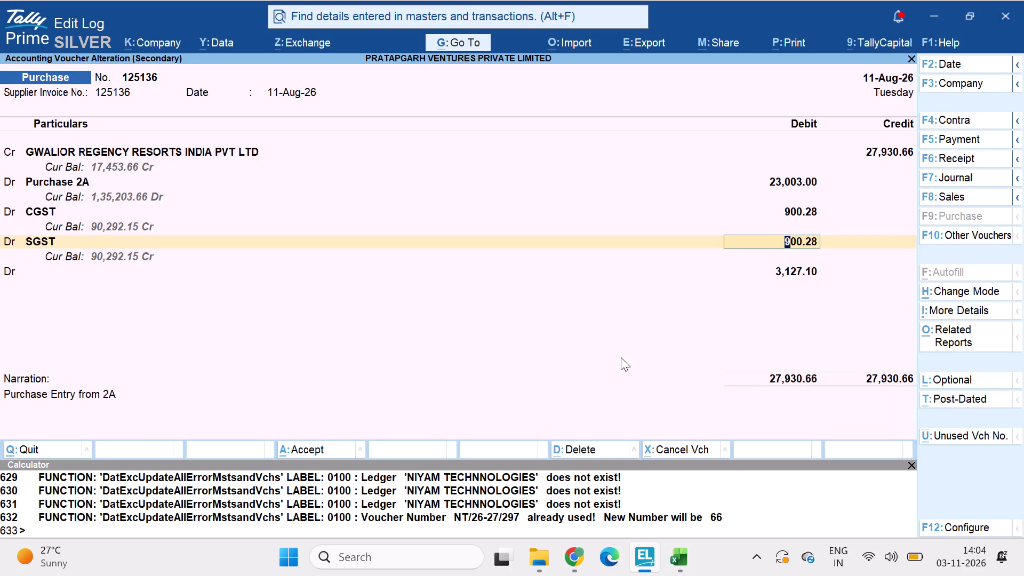
key("alt+Tab")
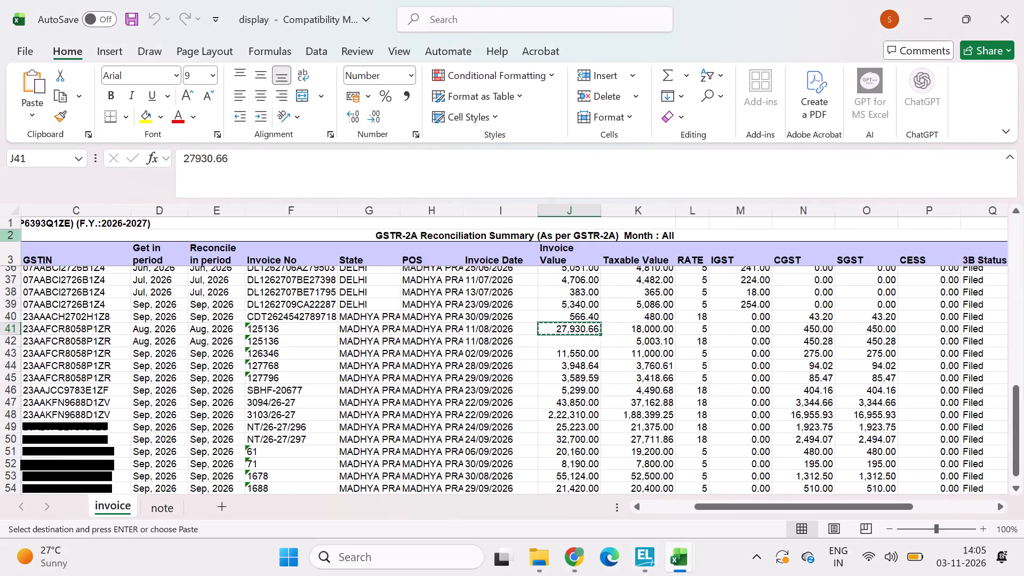
left_click_drag(0, 327, 4, 345)
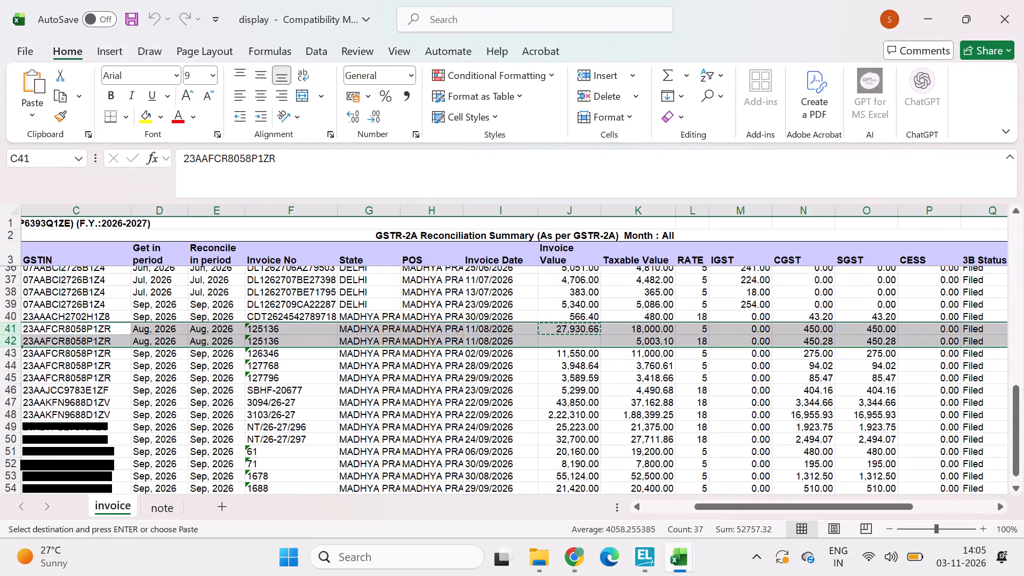
scroll(376, 362, "right", 4)
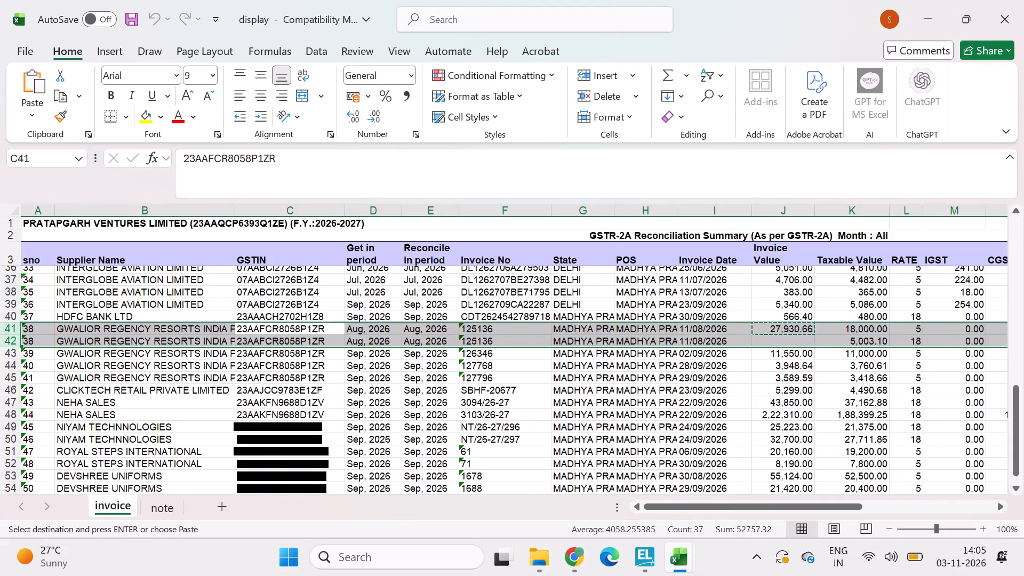
scroll(576, 372, "left", 2)
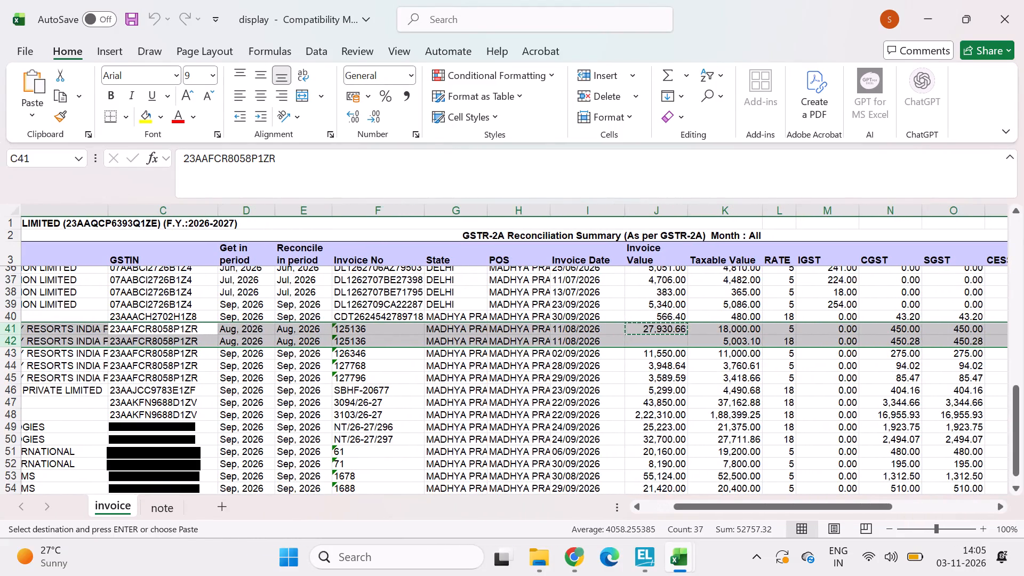
scroll(551, 370, "left", 2)
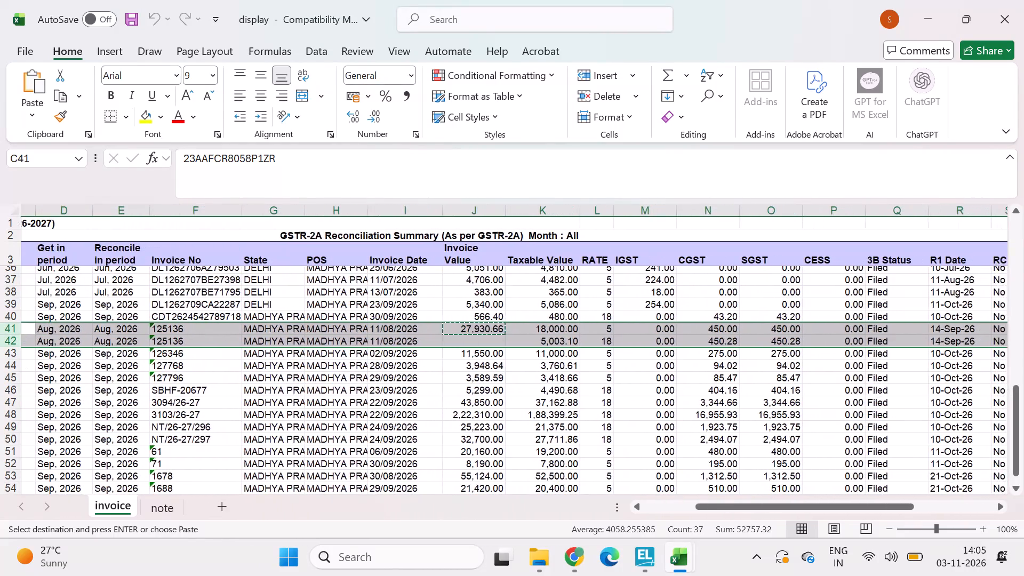
scroll(551, 370, "left", 2)
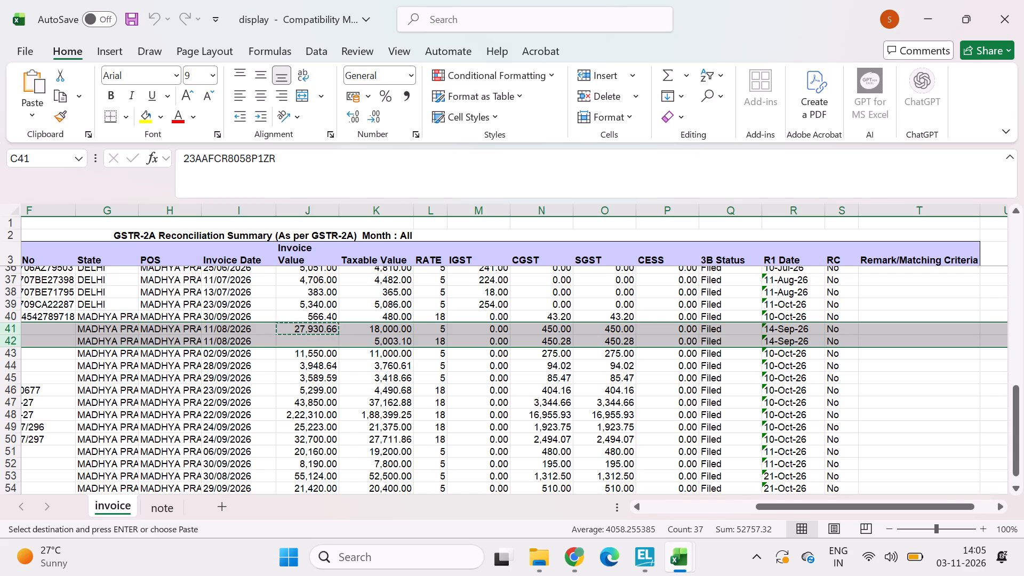
Total the taxable values and taxes of invoice 125136 by selecting K41:O42 in the display workbook, checking them against its invoice details.
scroll(383, 428, "right", 1)
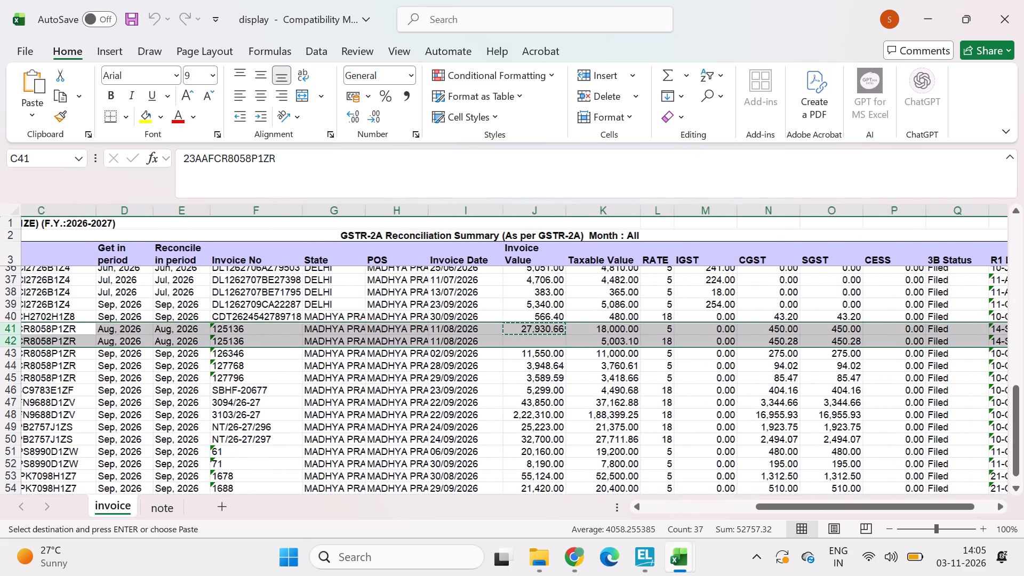
scroll(383, 428, "right", 2)
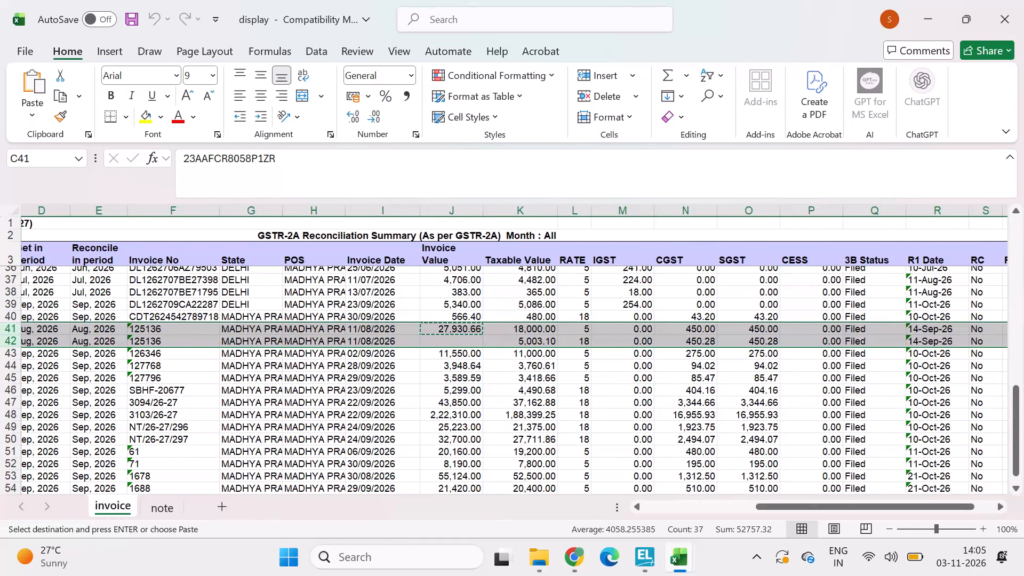
scroll(383, 428, "right", 3)
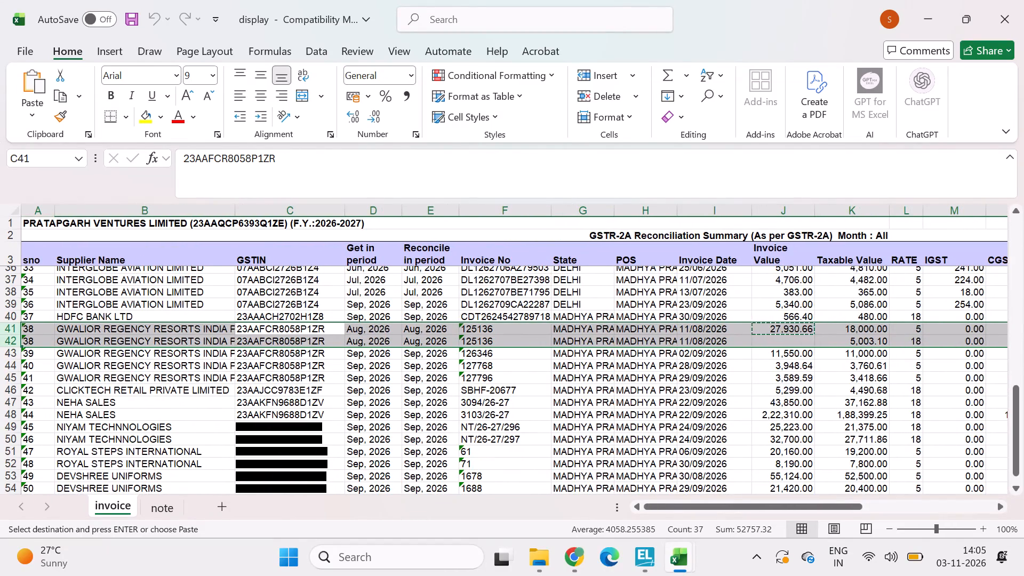
scroll(706, 436, "left", 2)
scroll(823, 371, "left", 1)
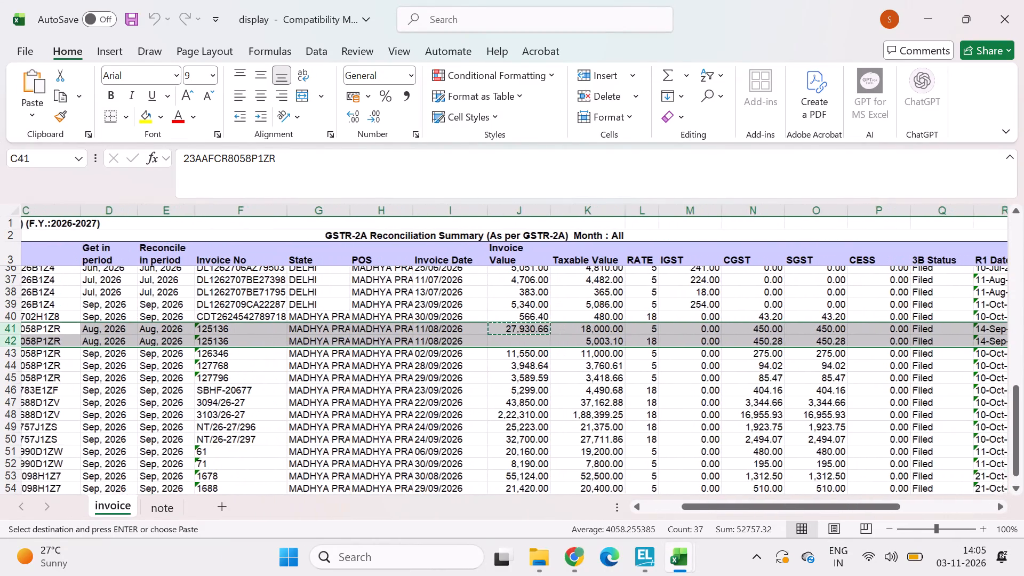
scroll(823, 371, "left", 1)
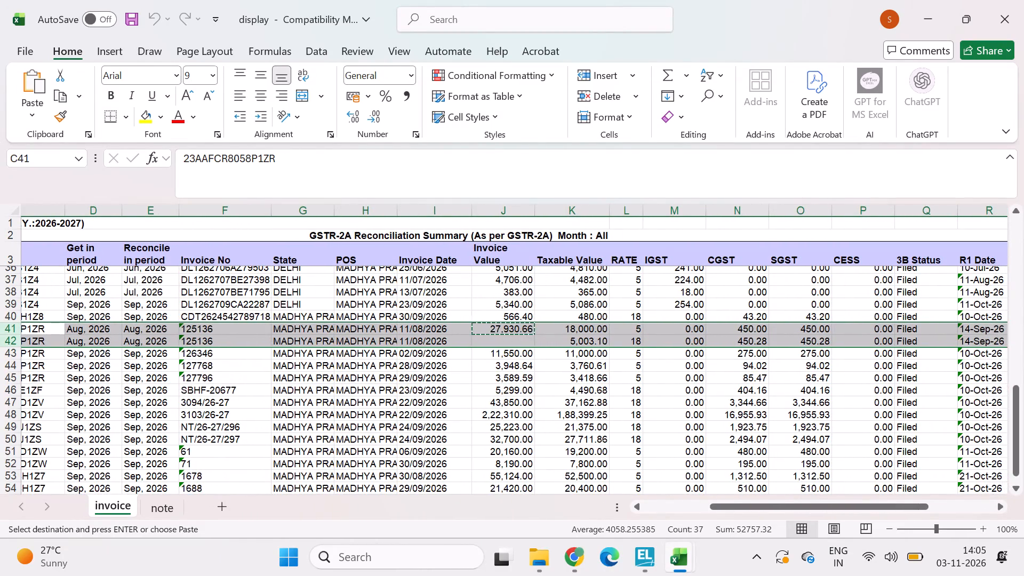
left_click_drag(573, 328, 781, 310)
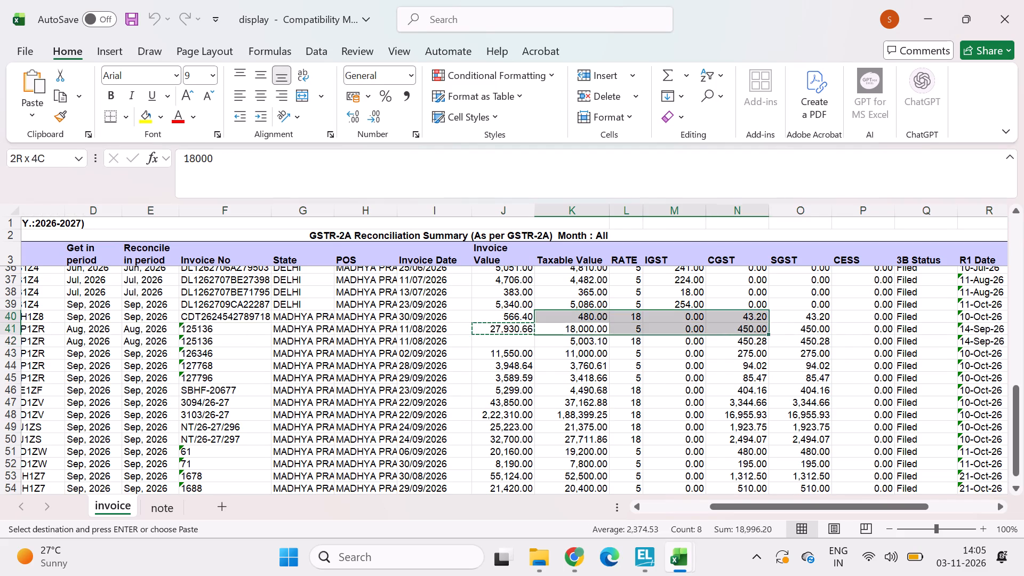
left_click_drag(781, 310, 826, 341)
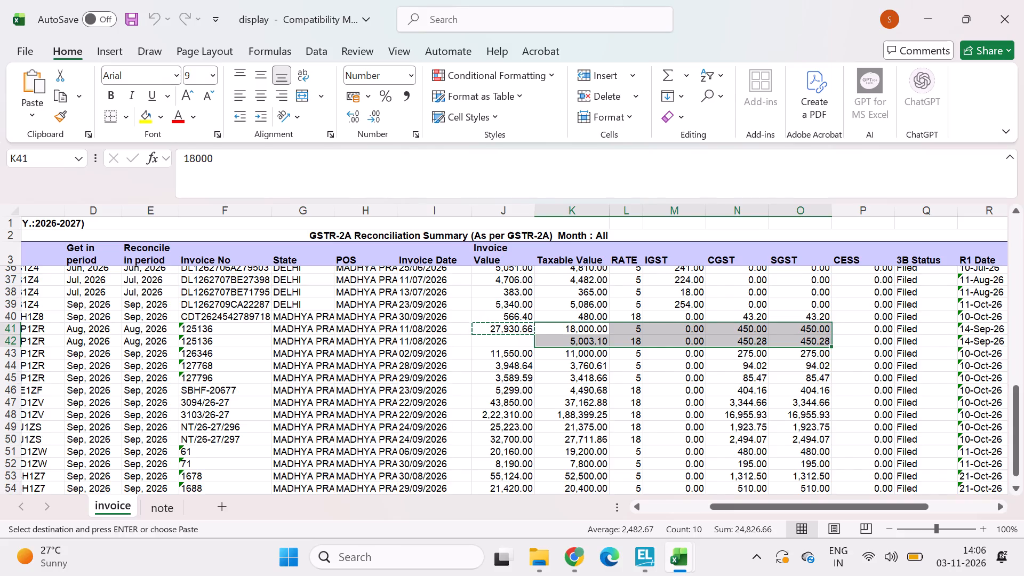
scroll(309, 361, "right", 3)
scroll(309, 361, "left", 1)
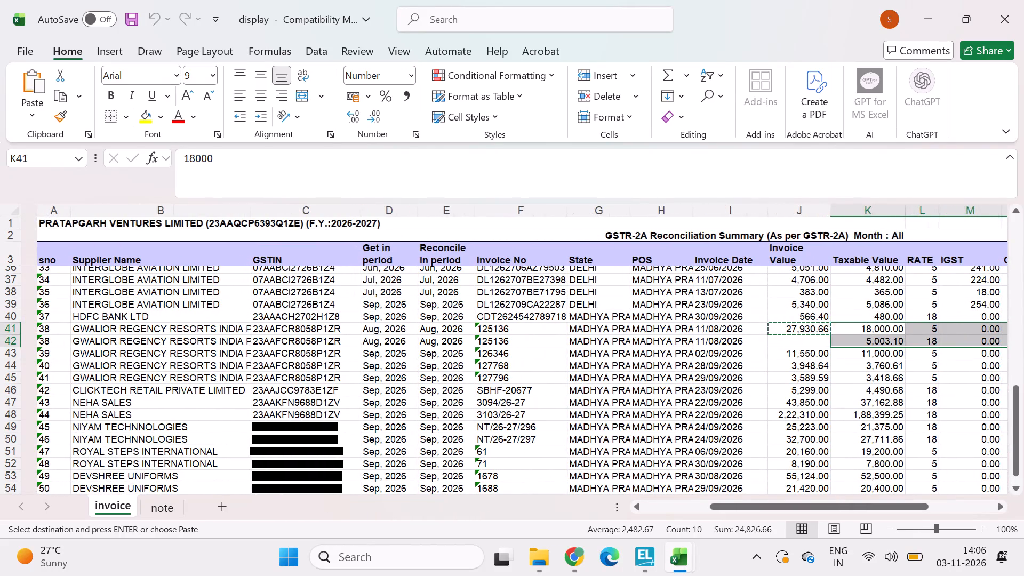
scroll(309, 361, "left", 1)
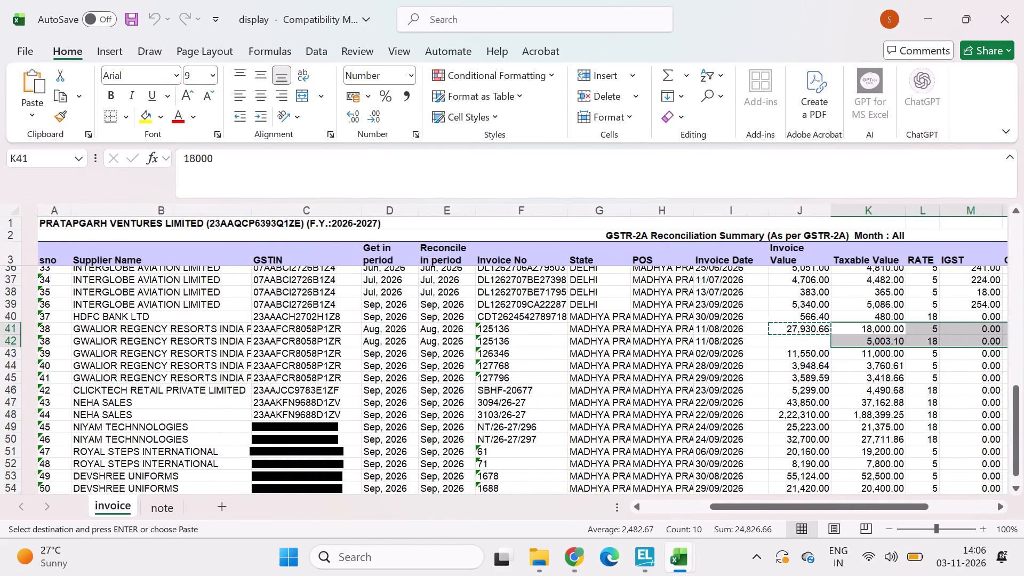
scroll(309, 361, "left", 1)
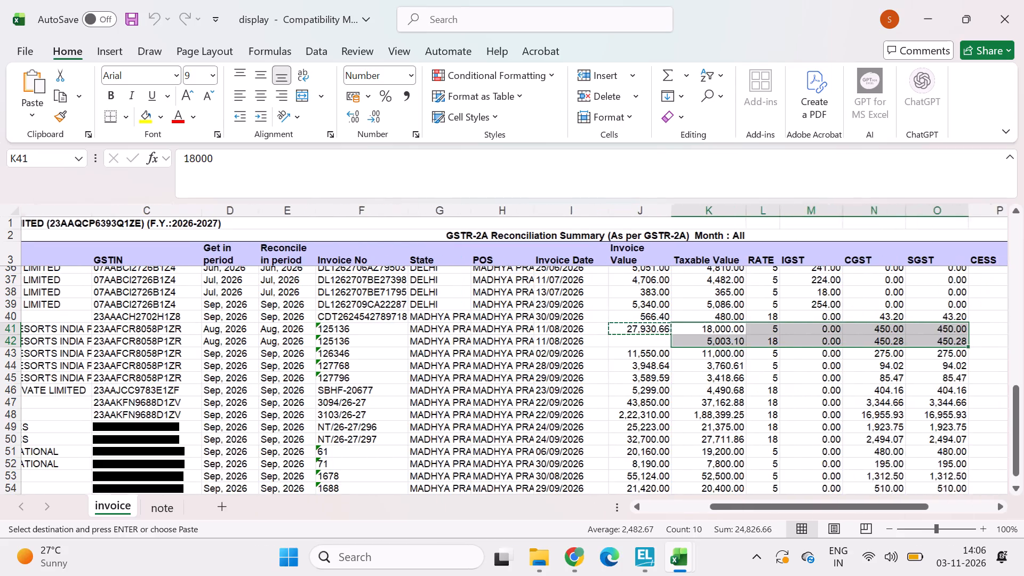
scroll(309, 361, "left", 3)
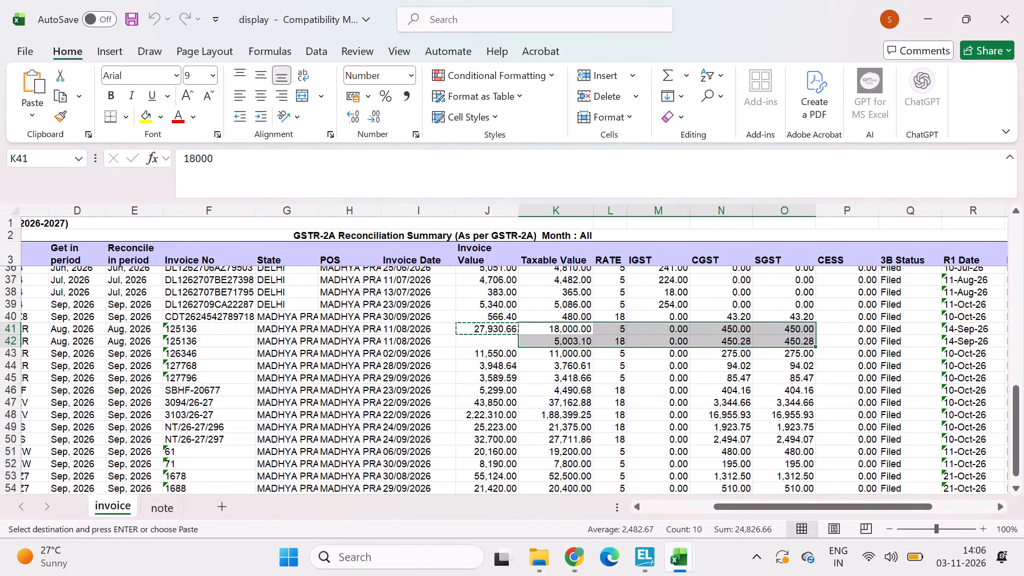
In TallyPrime, create a Suspense ledger under Suspense A/c from the blank debit line of voucher 125136.
left_click(645, 559)
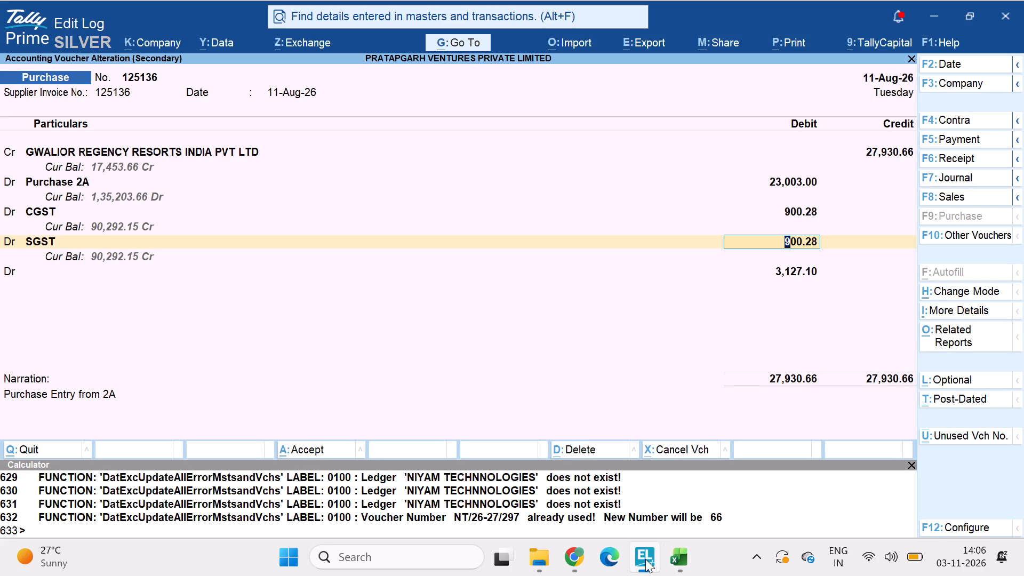
key("Return")
key("Return")
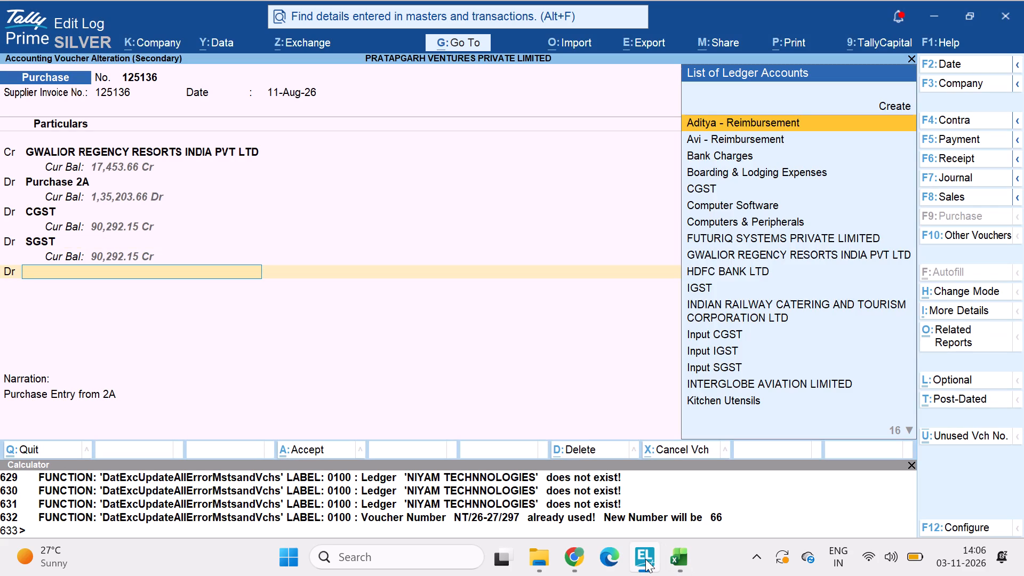
type("sus")
key("alt+c")
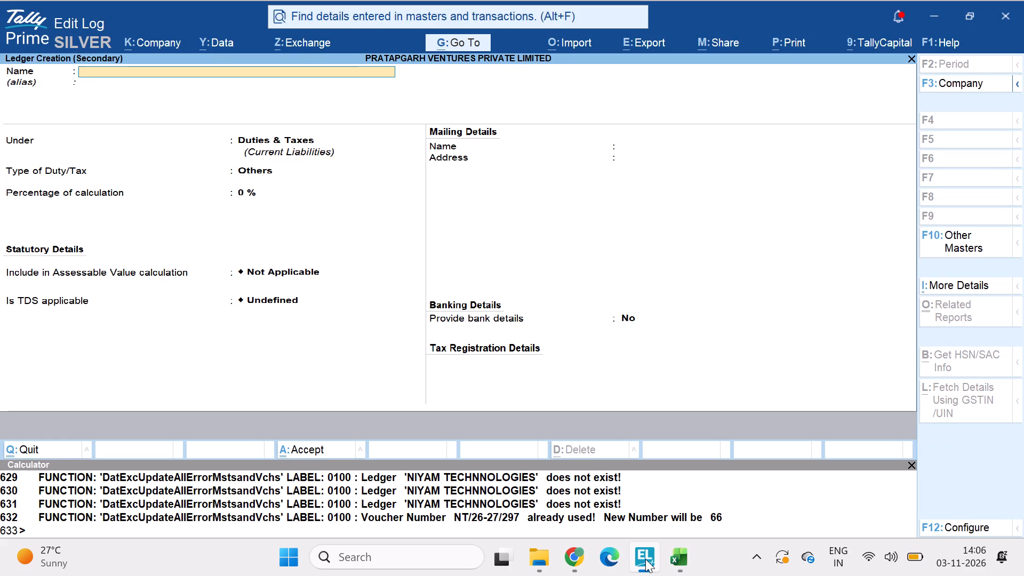
type("Susup")
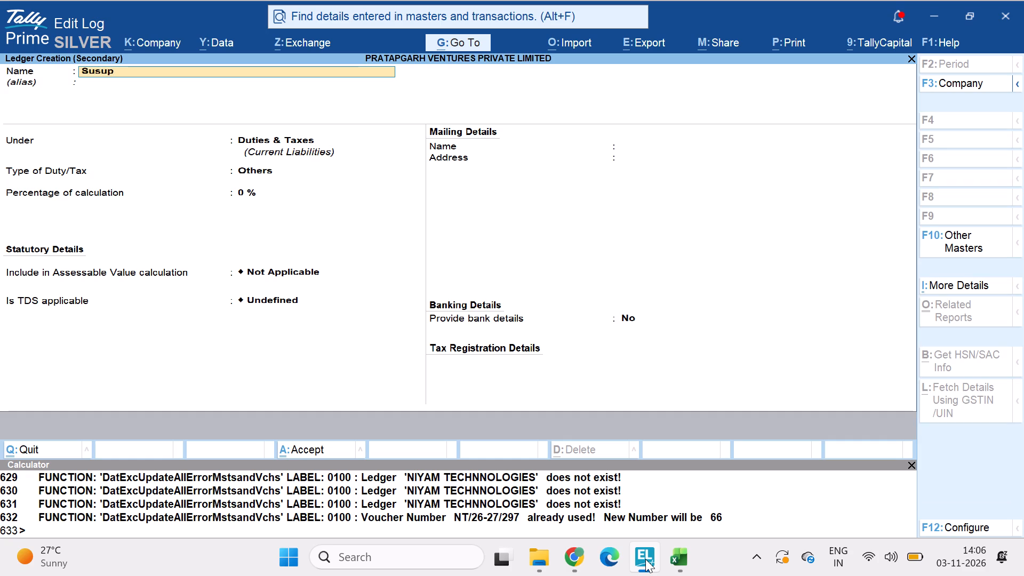
key("BackSpace")
key("BackSpace")
key("BackSpace")
type("spense")
key("Return")
key("Return")
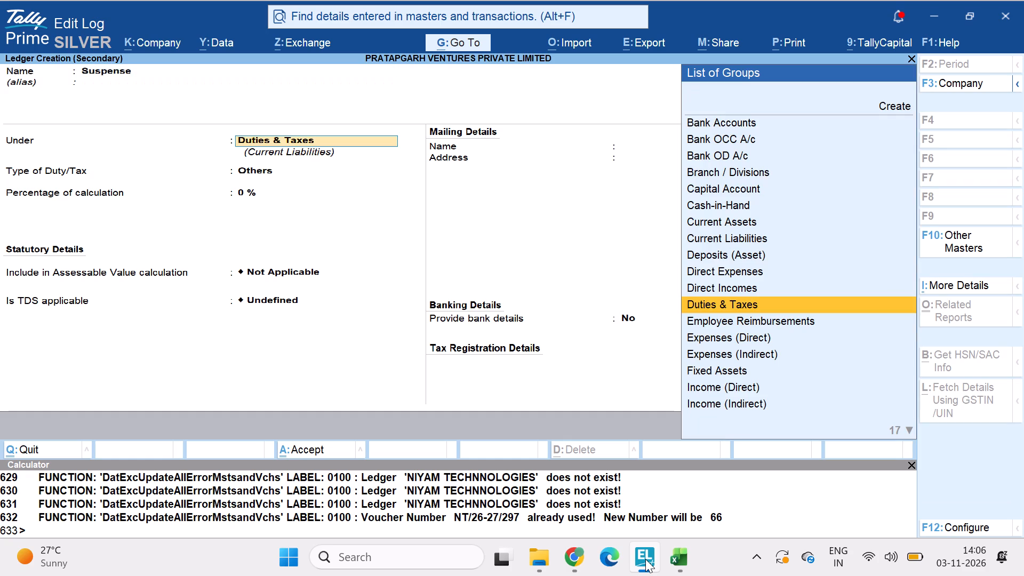
type("se")
key("BackSpace")
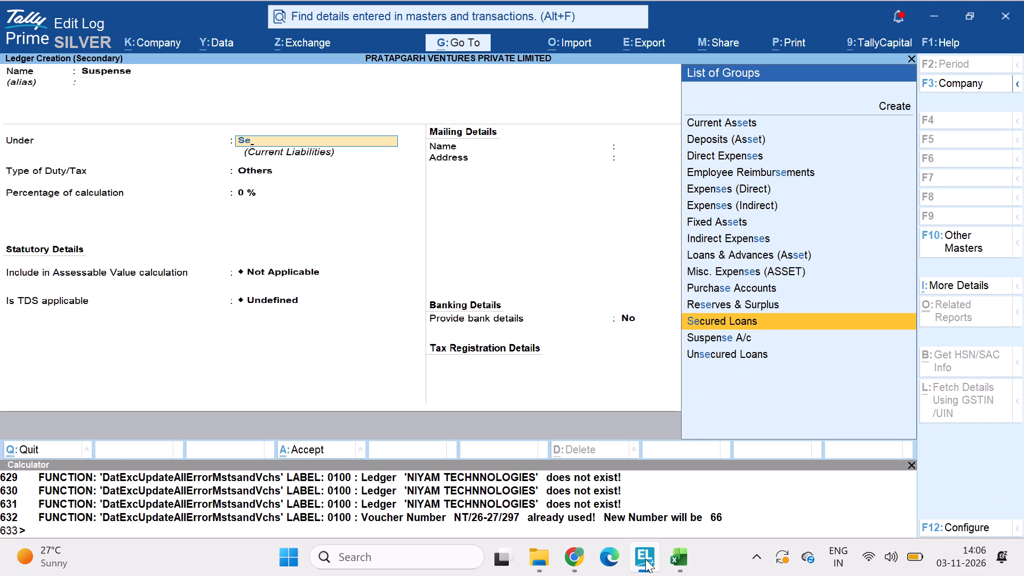
type("us")
key("Return")
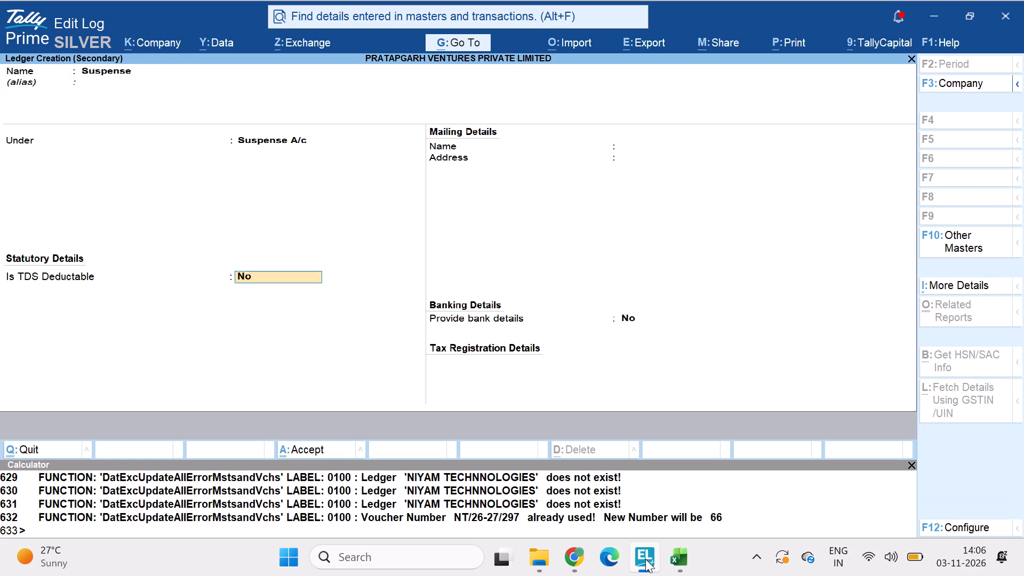
key("ctrl+a")
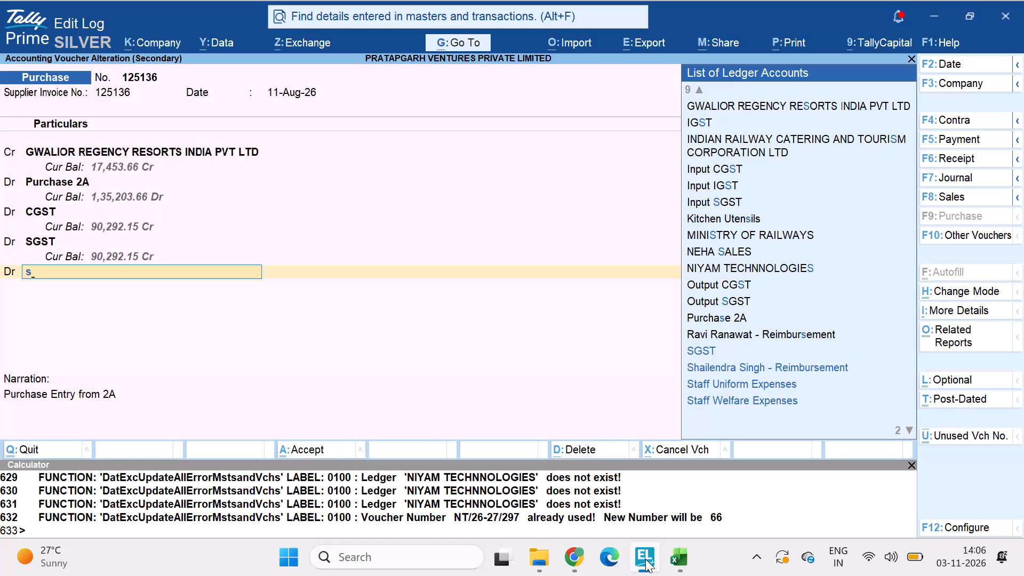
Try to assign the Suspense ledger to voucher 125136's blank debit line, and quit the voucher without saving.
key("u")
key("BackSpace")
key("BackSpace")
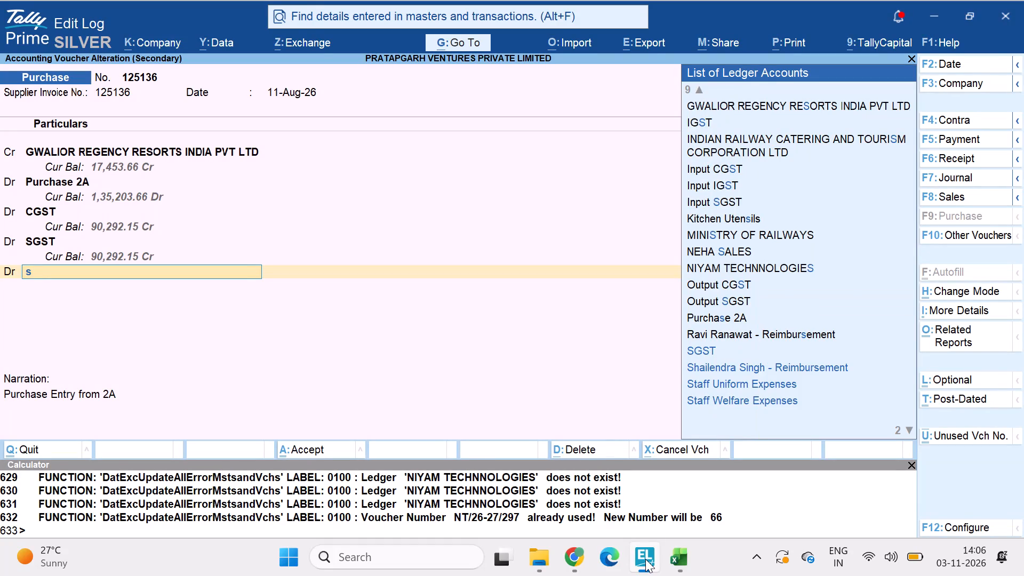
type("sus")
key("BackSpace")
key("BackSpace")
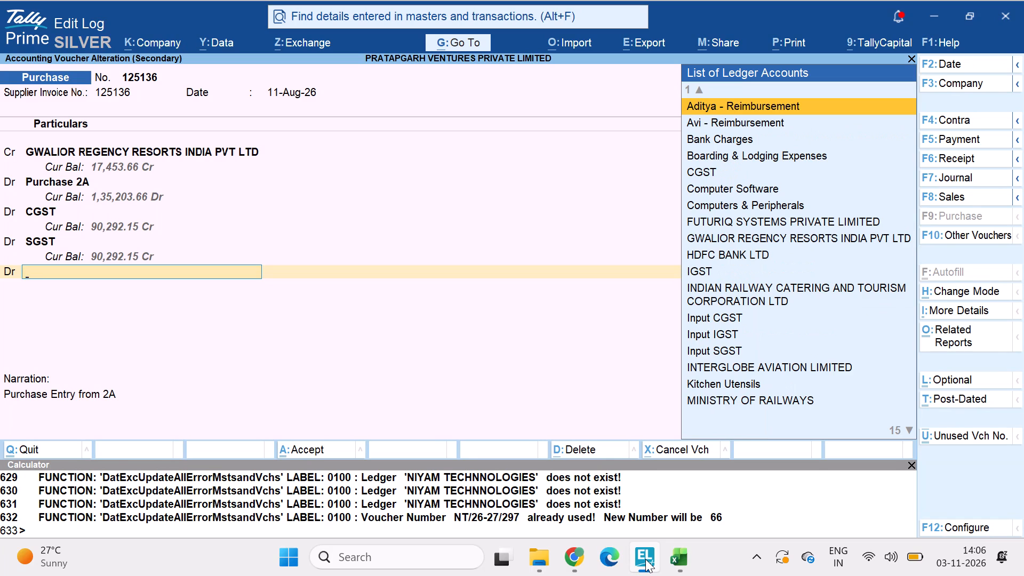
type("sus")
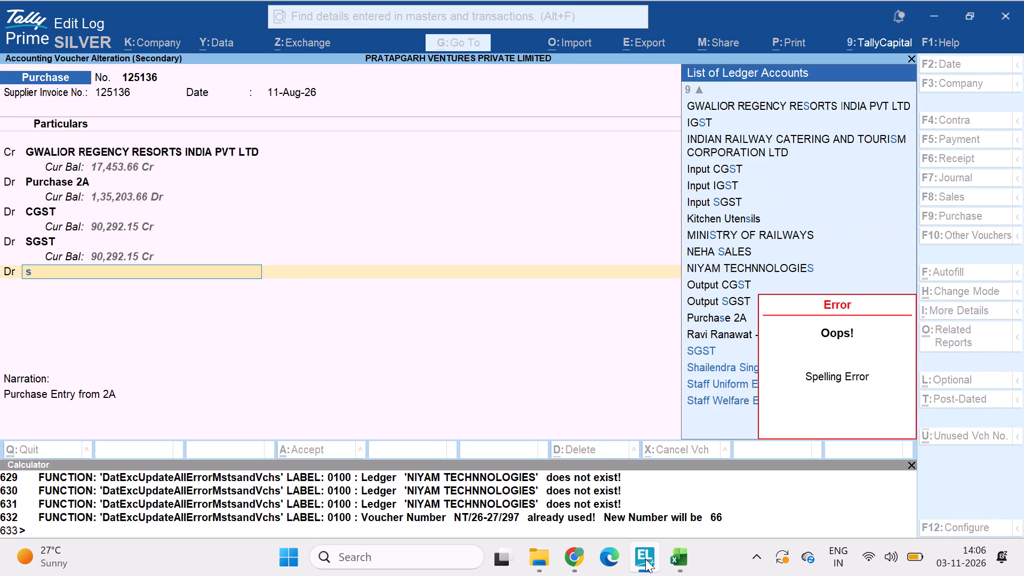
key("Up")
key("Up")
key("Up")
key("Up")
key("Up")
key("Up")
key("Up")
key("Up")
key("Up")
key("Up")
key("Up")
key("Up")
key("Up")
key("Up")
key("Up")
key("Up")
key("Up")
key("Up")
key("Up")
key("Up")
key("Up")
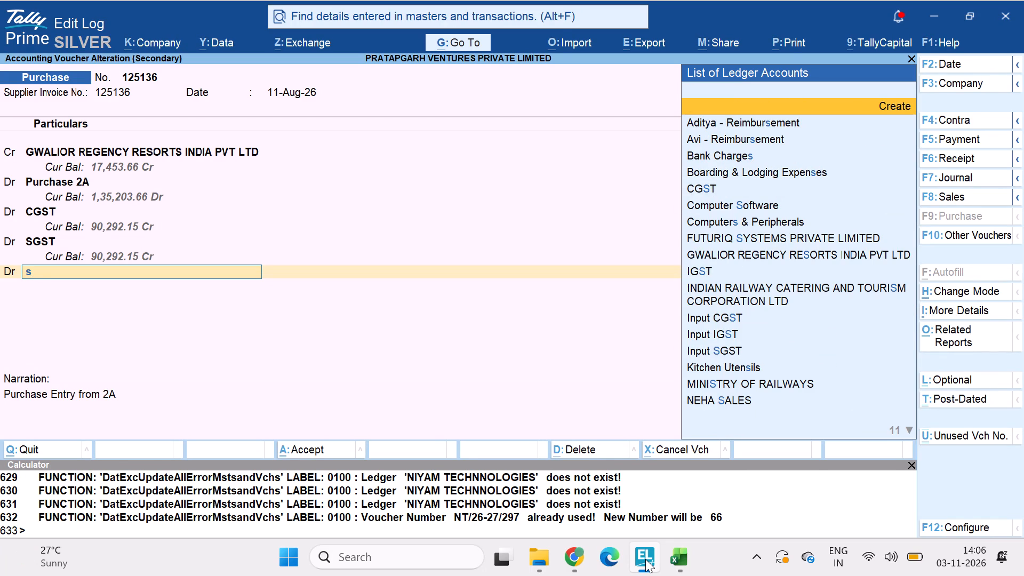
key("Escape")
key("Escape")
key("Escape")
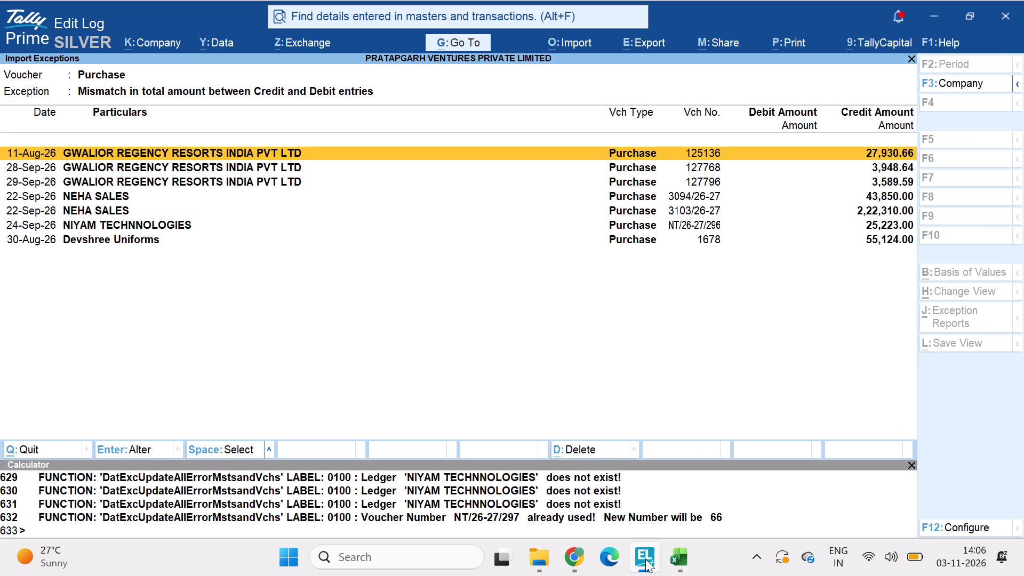
Reopen GWALIOR REGENCY RESORTS voucher 125136 from the mismatch exceptions list.
key("Return")
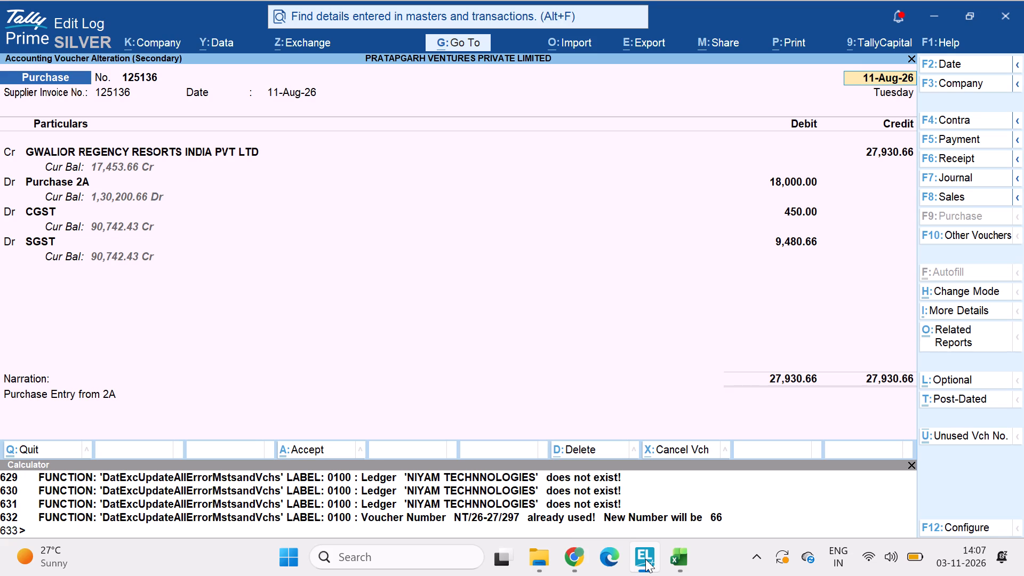
Switch to File Explorer and go up from Tally Data to the PRATAPGARH VENTURES folder.
left_click(532, 565)
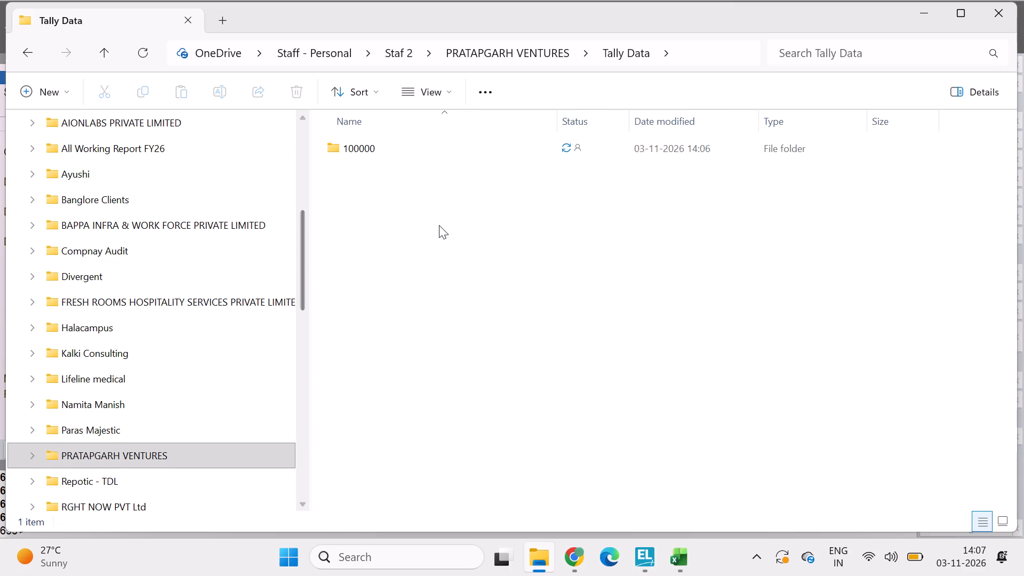
double_click(547, 55)
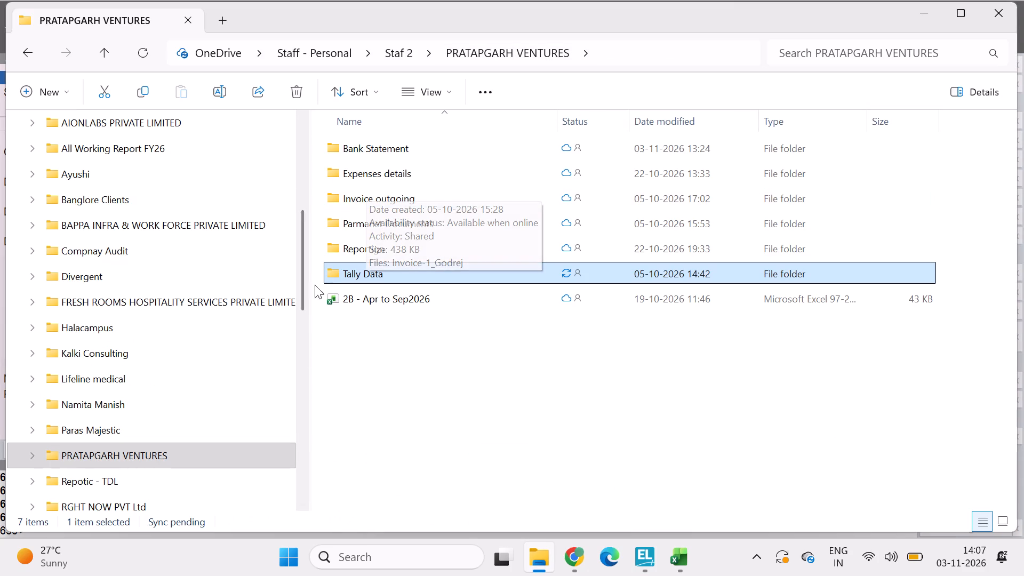
scroll(294, 345, "down", 1)
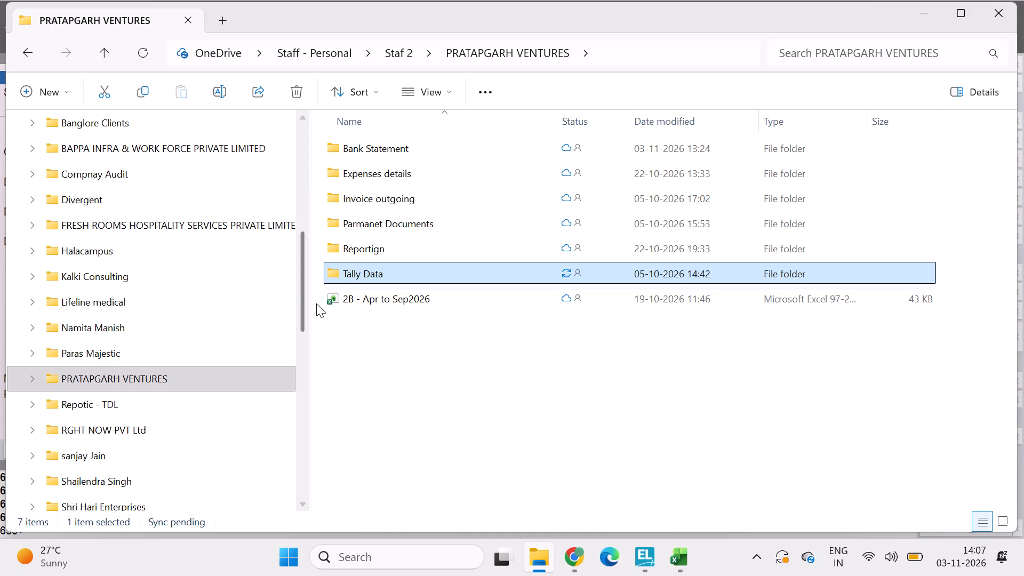
scroll(380, 225, "down", 1)
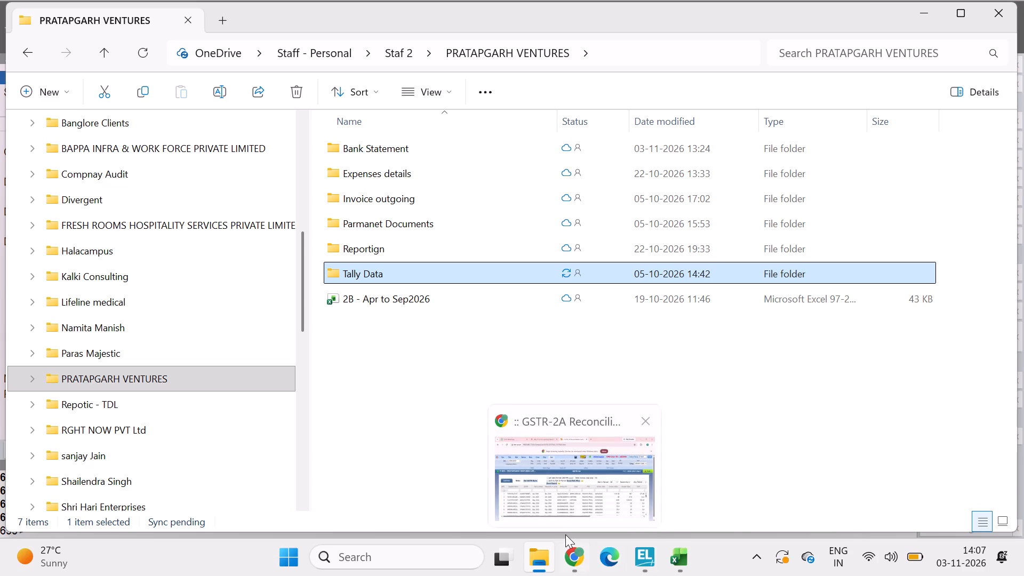
left_click(390, 369)
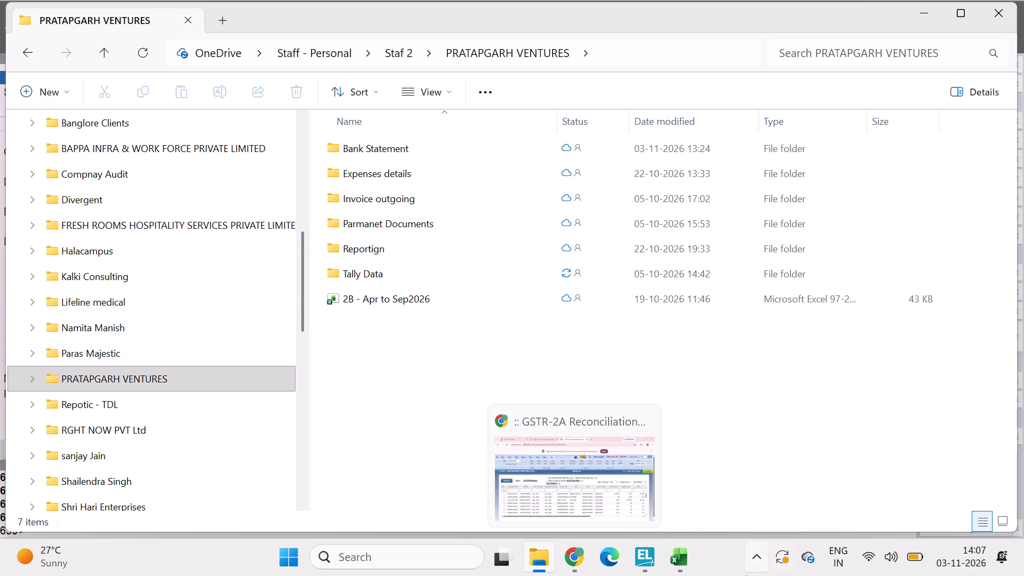
Minimize the Chrome, File Explorer, TallyPrime, display workbook and WFCPL Financials windows to reach the desktop.
left_click(575, 562)
left_click(927, 7)
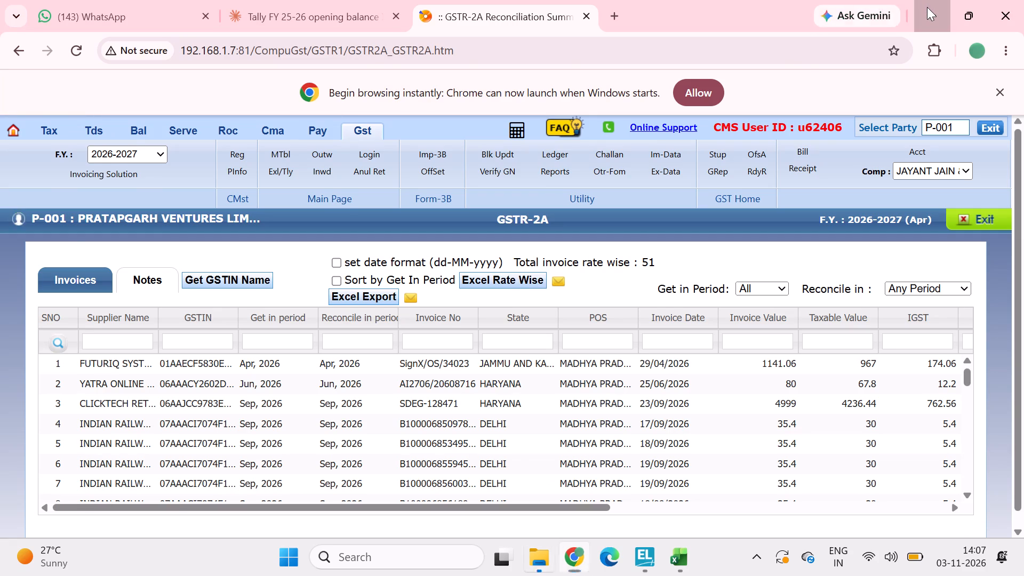
left_click(927, 7)
left_click(927, 7)
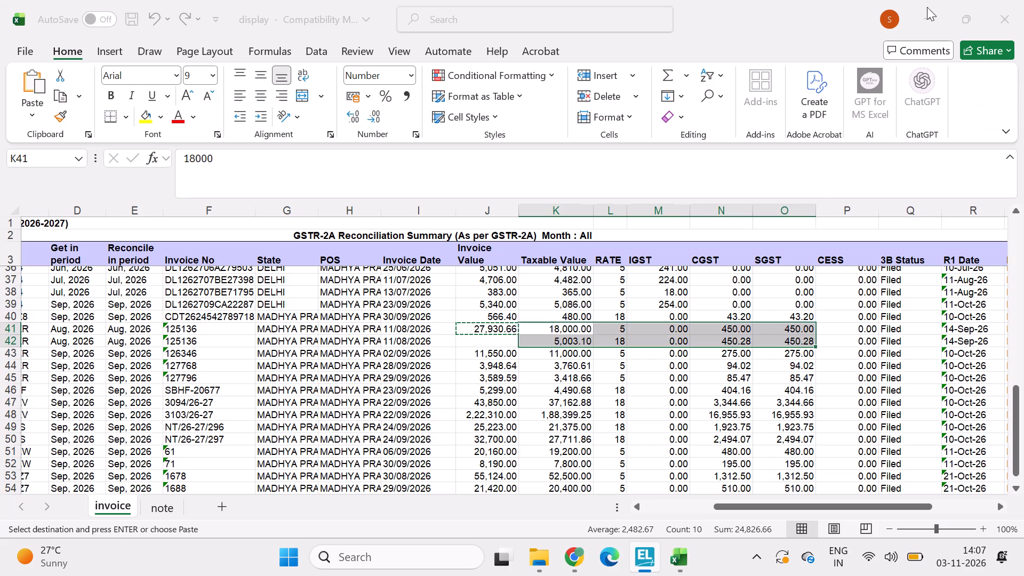
left_click(920, 21)
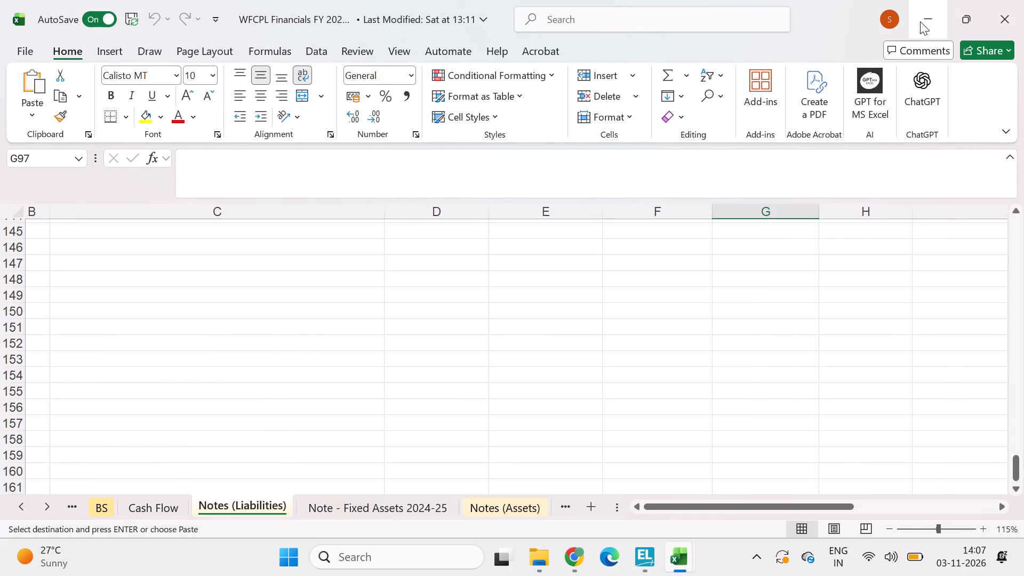
left_click(920, 21)
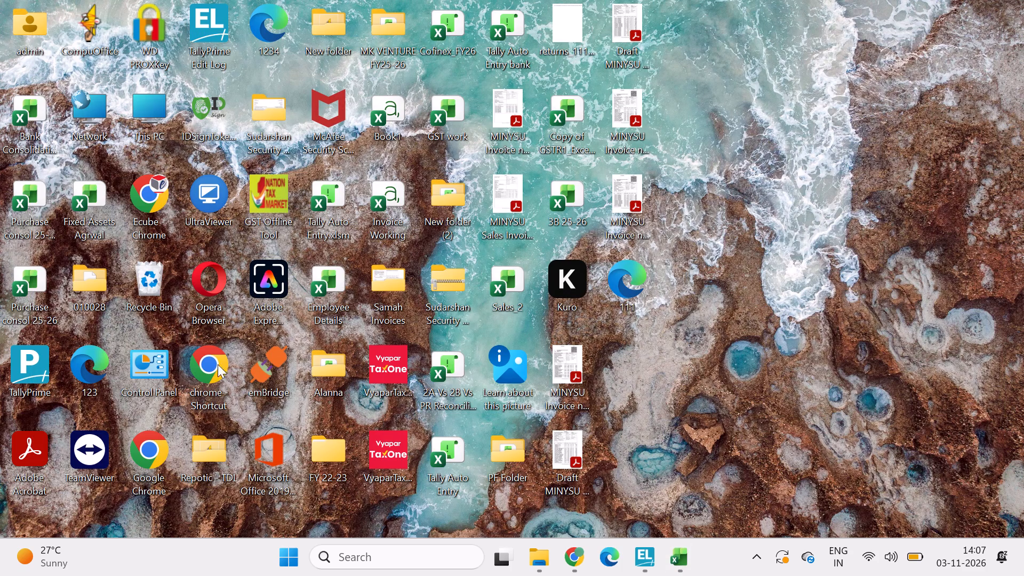
double_click(159, 192)
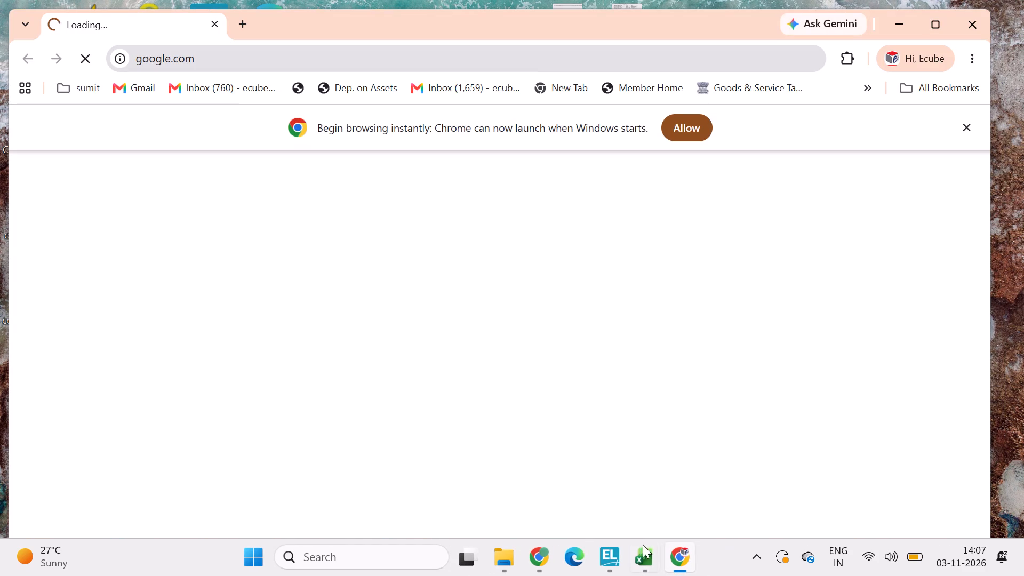
left_click(540, 555)
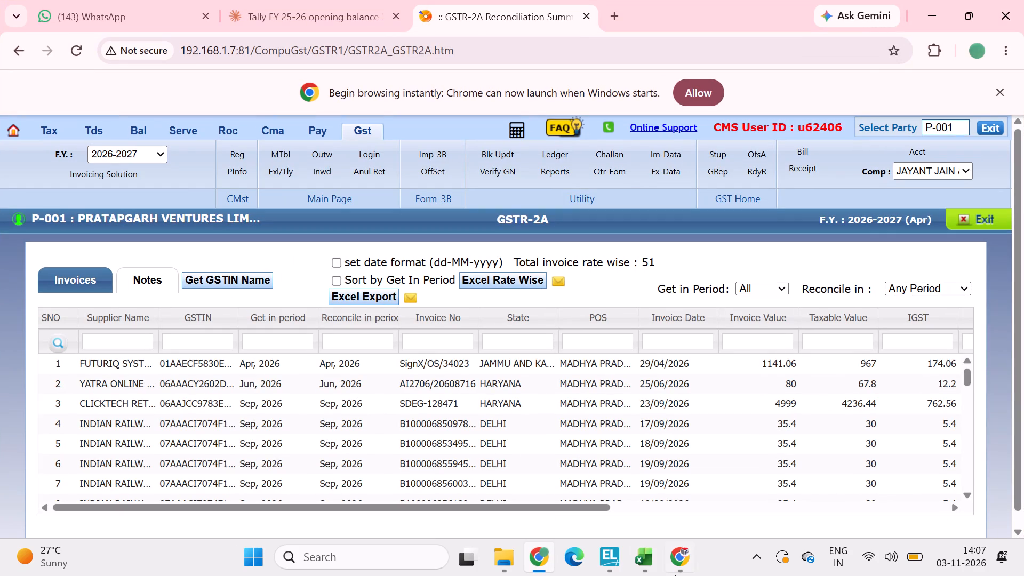
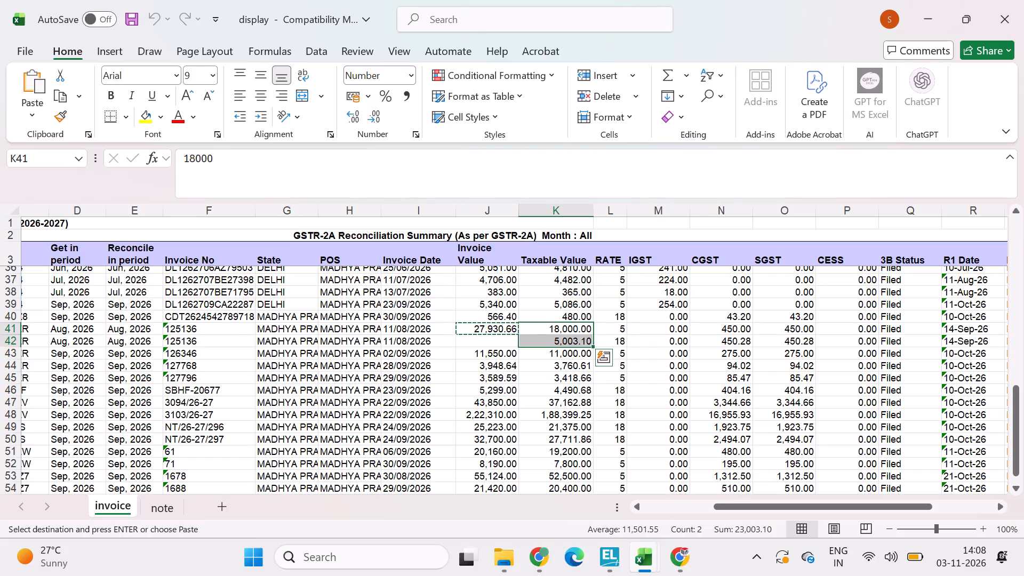
Copy the two taxable values of invoice 125136, 18,000.00 and 5,003.10, from the GSTR-2A reconciliation sheet.
key("ctrl+c")
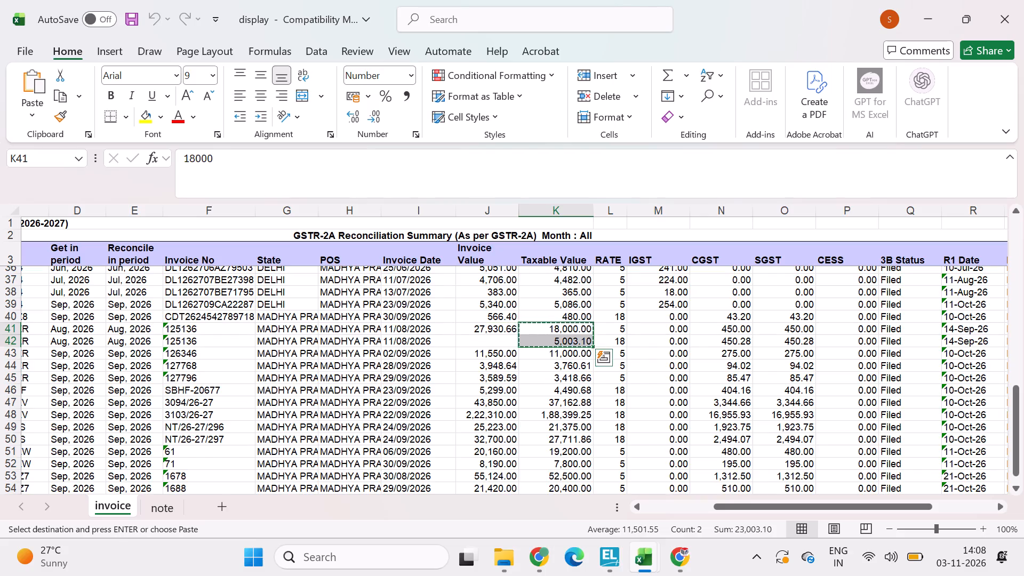
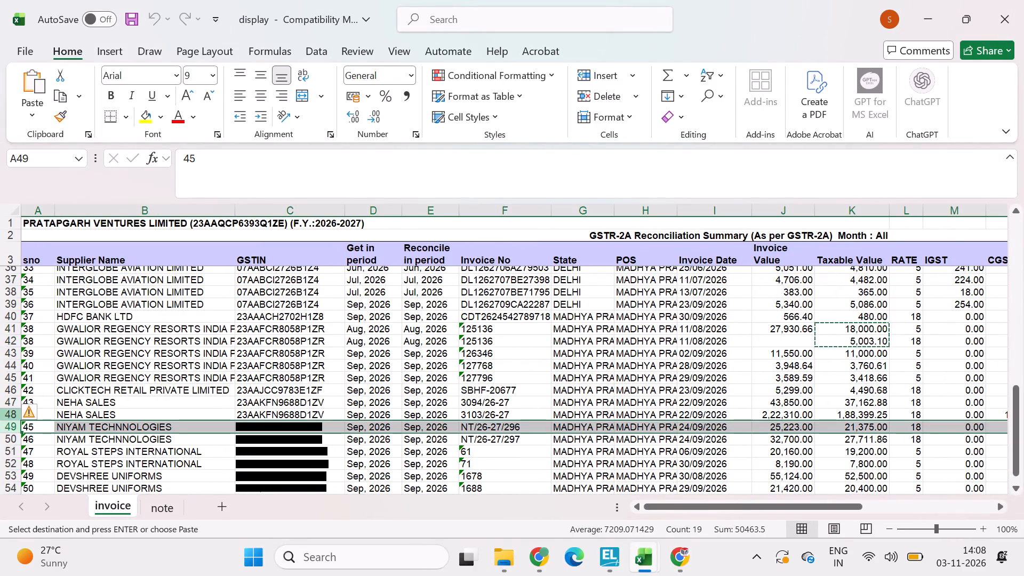
Select the row for NEHA SALES invoice 3103/26-27 and review the remaining supplier invoices in the GSTR-2A reconciliation summary.
left_click(5, 411)
left_click(9, 418)
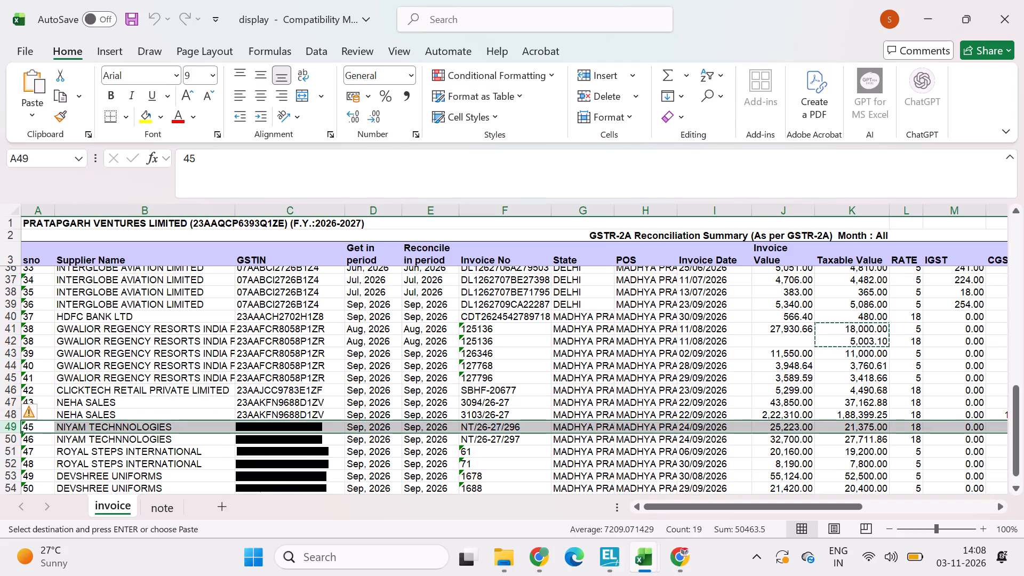
left_click(7, 413)
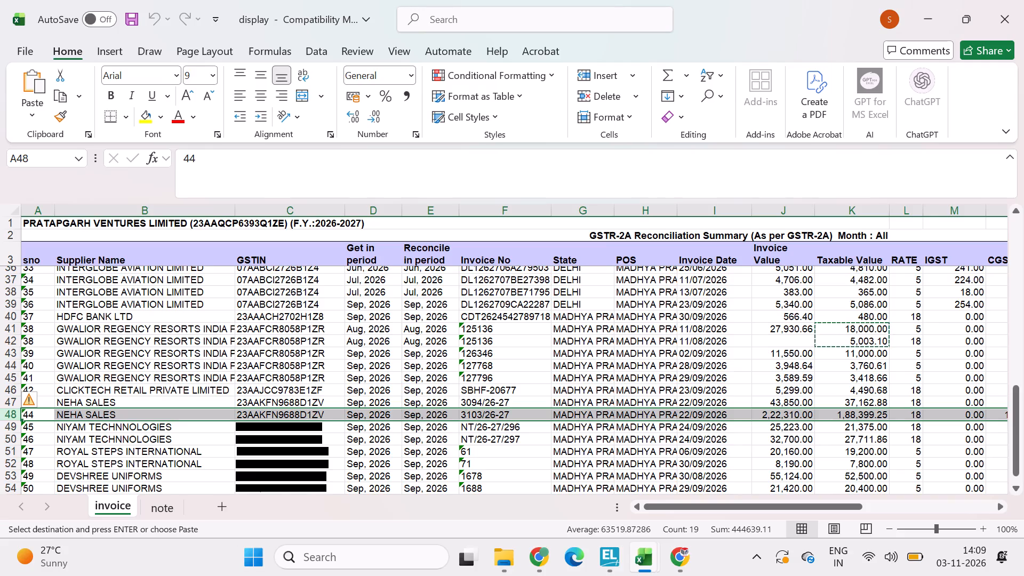
scroll(575, 439, "down", 1)
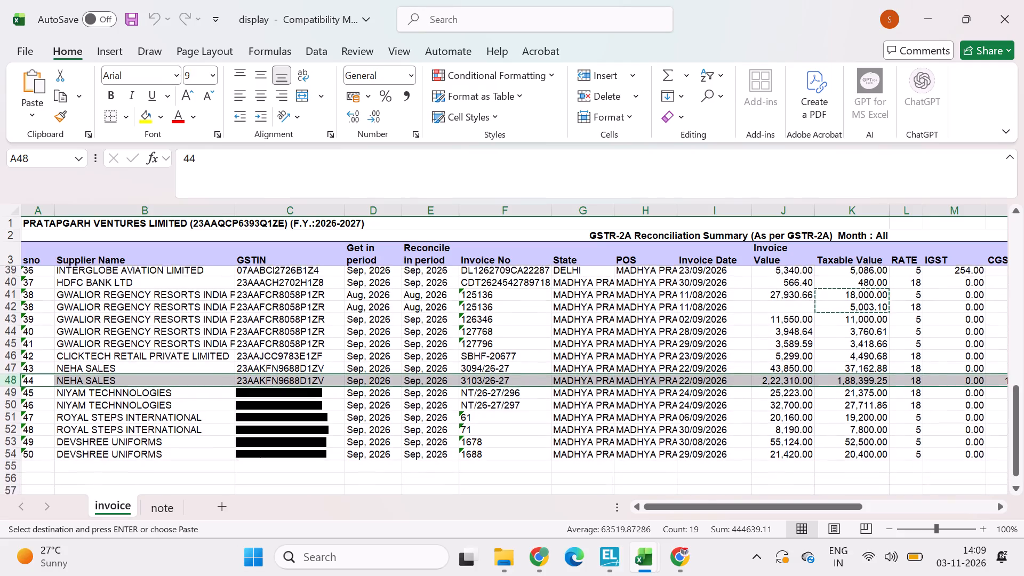
scroll(575, 439, "down", 2)
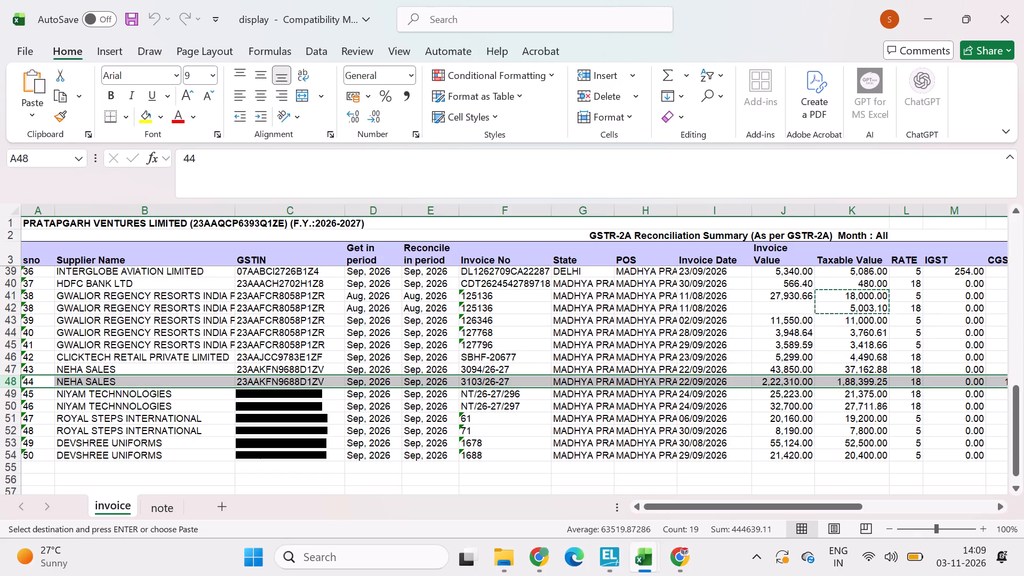
Using invoice 125136's two taxable values in the display workbook, set TallyPrime's Purchase 2A debit to 23003.10, keeping GST details as per Masters/Company.
scroll(575, 439, "down", 1)
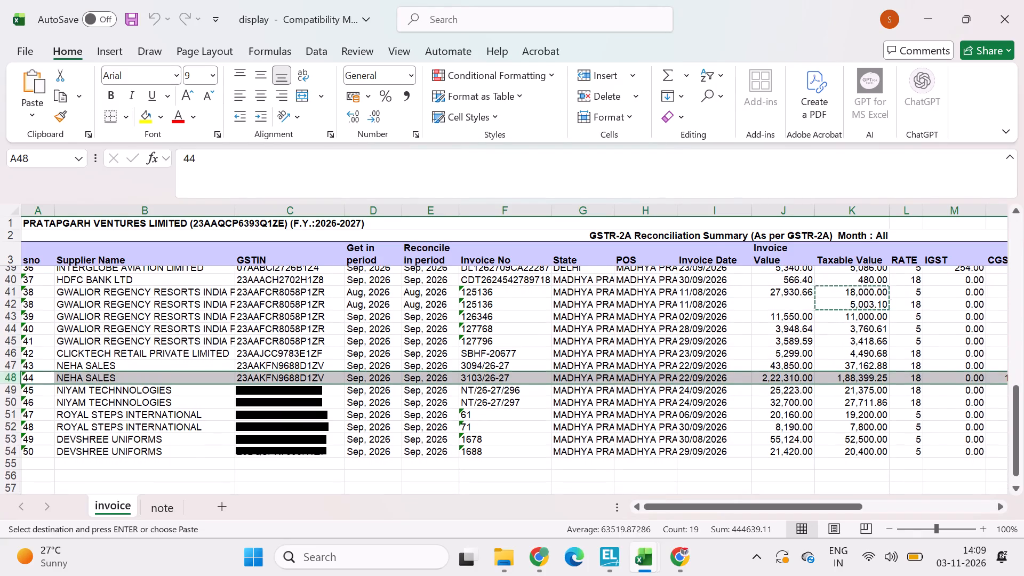
scroll(575, 439, "down", 1)
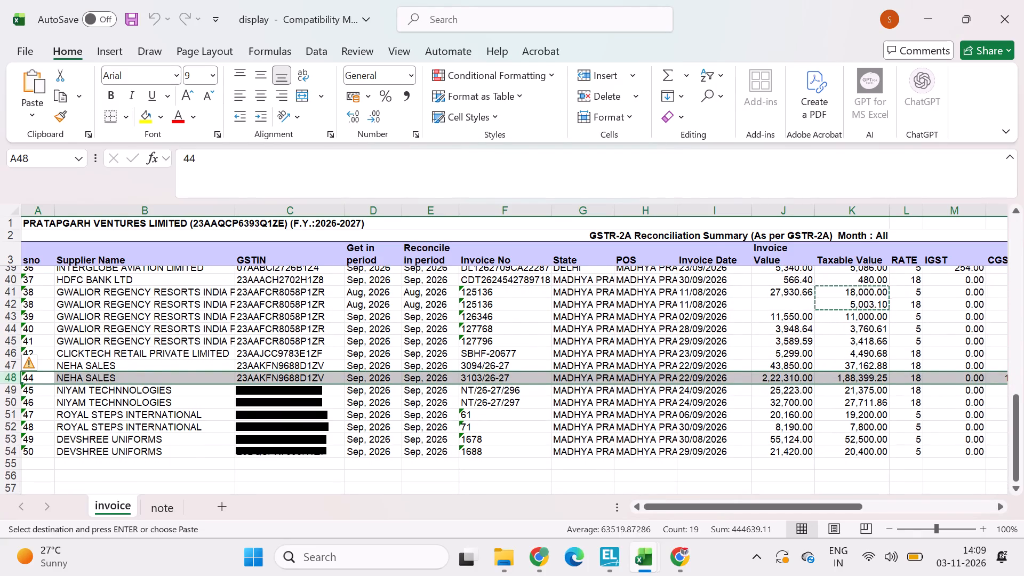
left_click(602, 565)
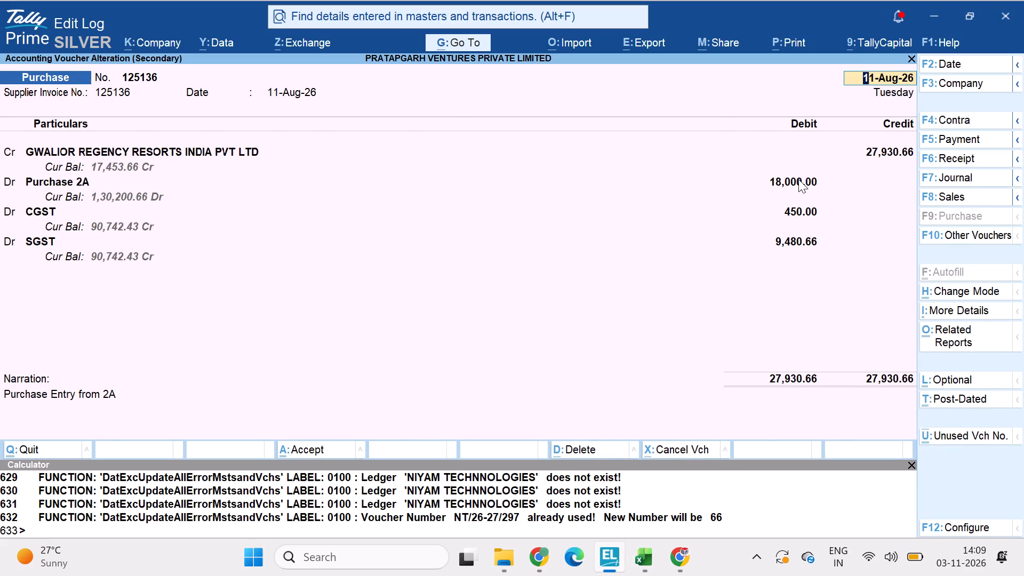
left_click(798, 180, "alt")
key("alt+Tab")
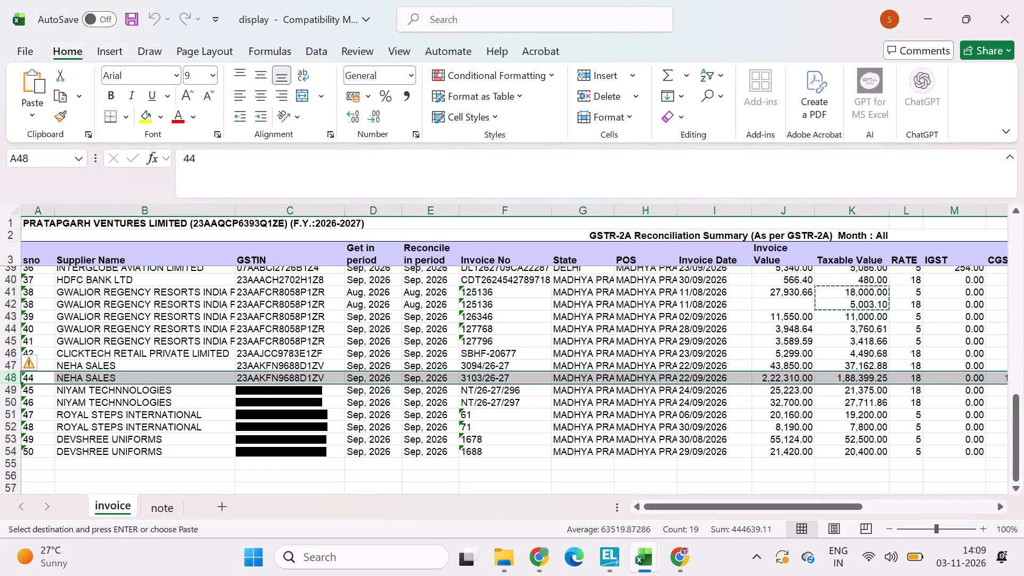
left_click_drag(841, 295, 839, 309)
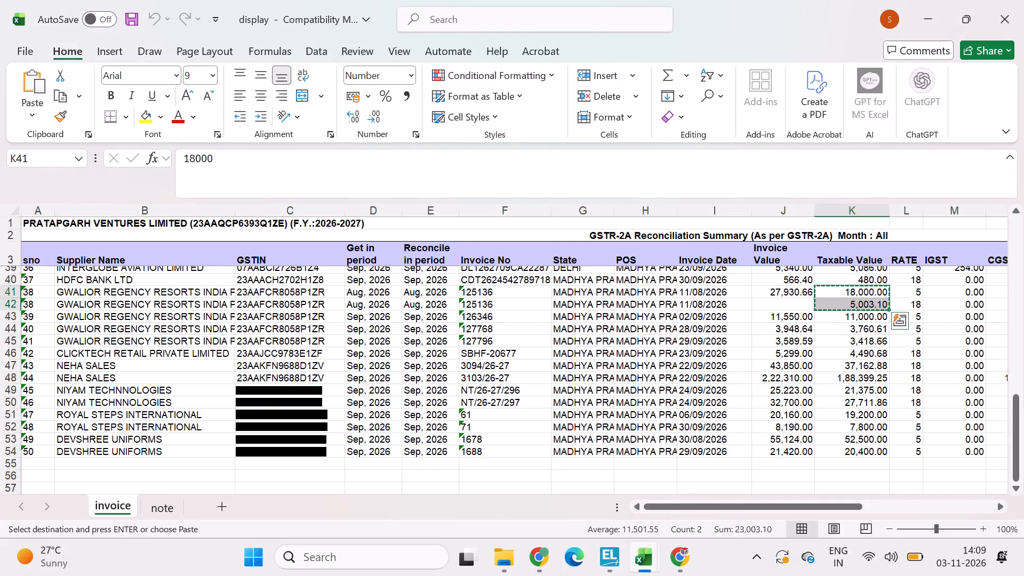
key("alt+Tab")
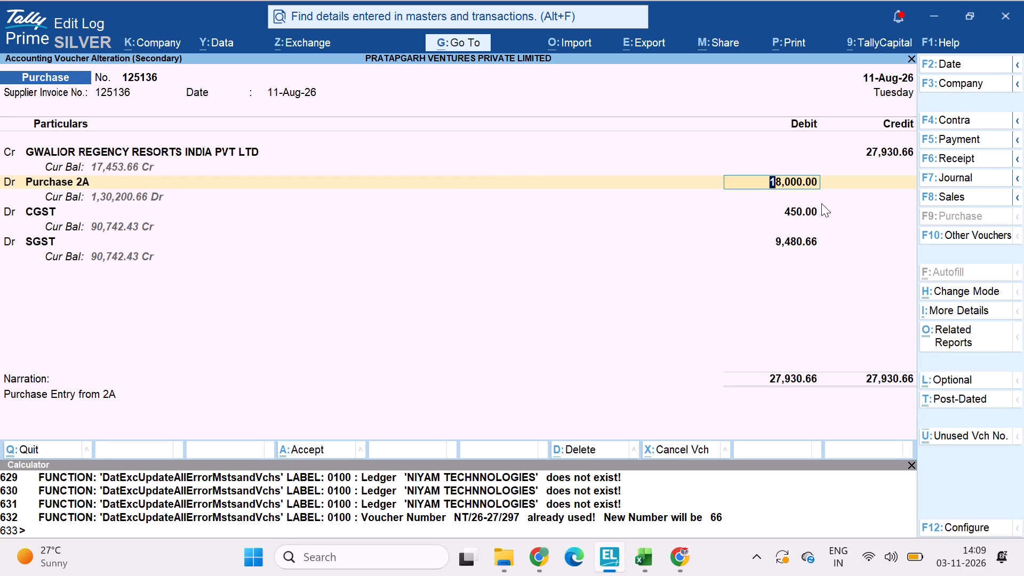
type("23003")
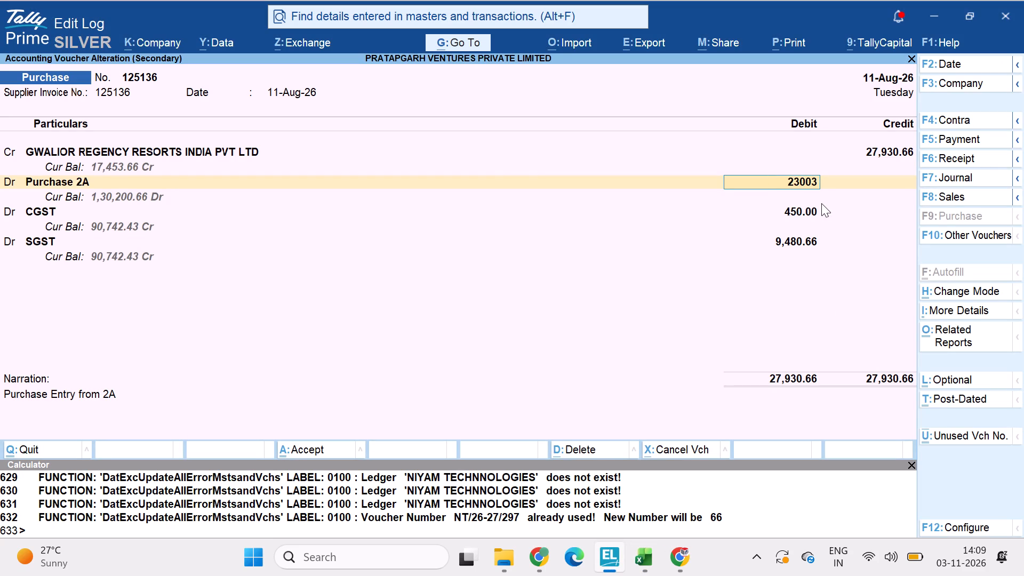
key("alt+Tab")
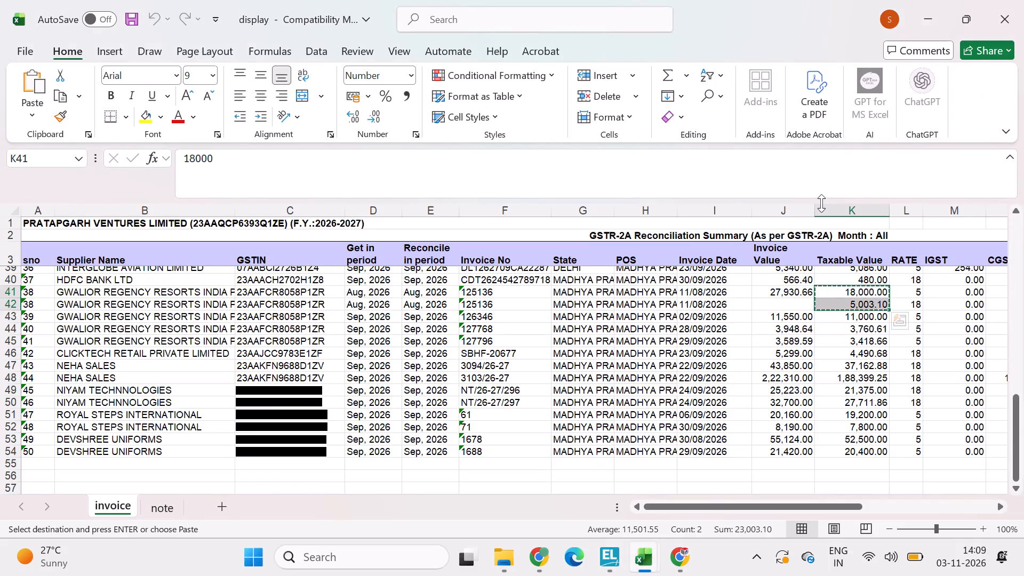
key("alt+Tab")
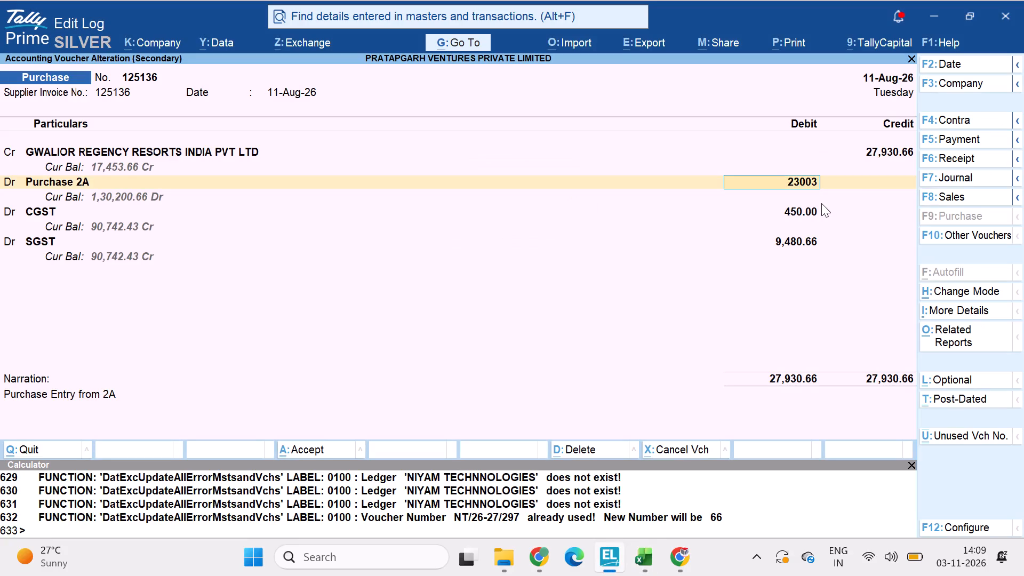
type(".10")
key("Return")
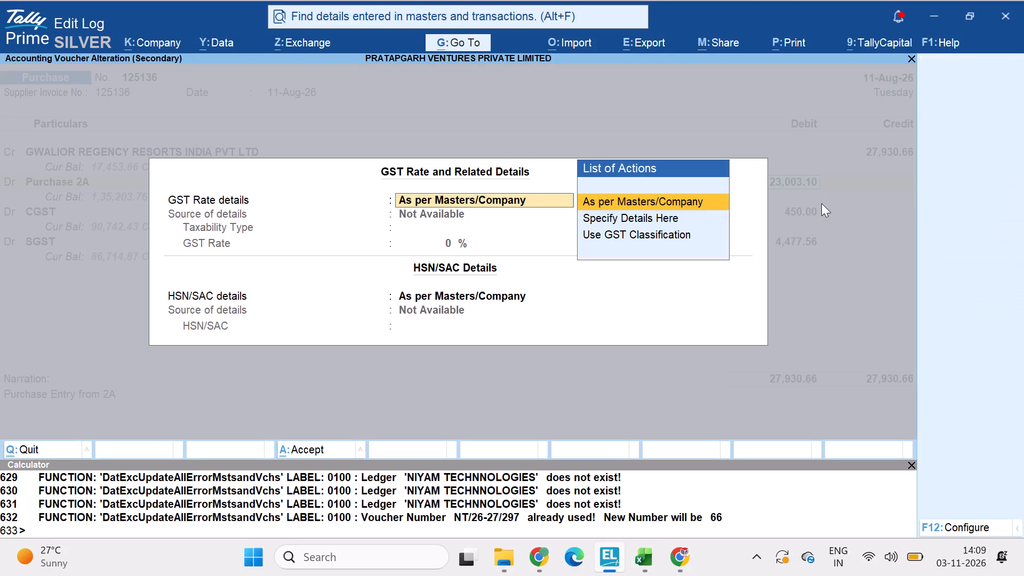
key("ctrl+a")
Switch to the display workbook and select the NEHA SALES row for invoice 3094/26-27.
key("alt+Tab")
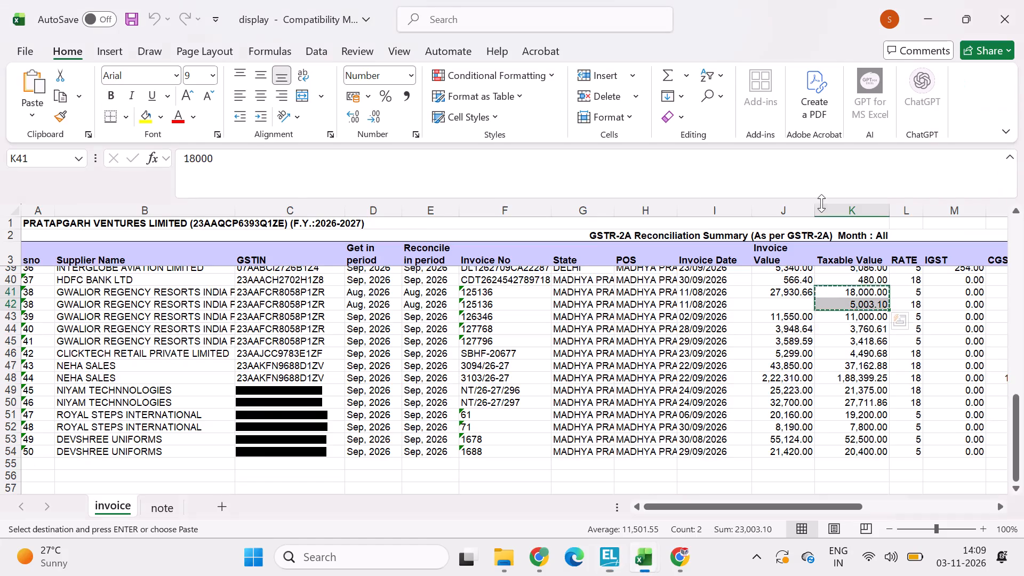
left_click(11, 364)
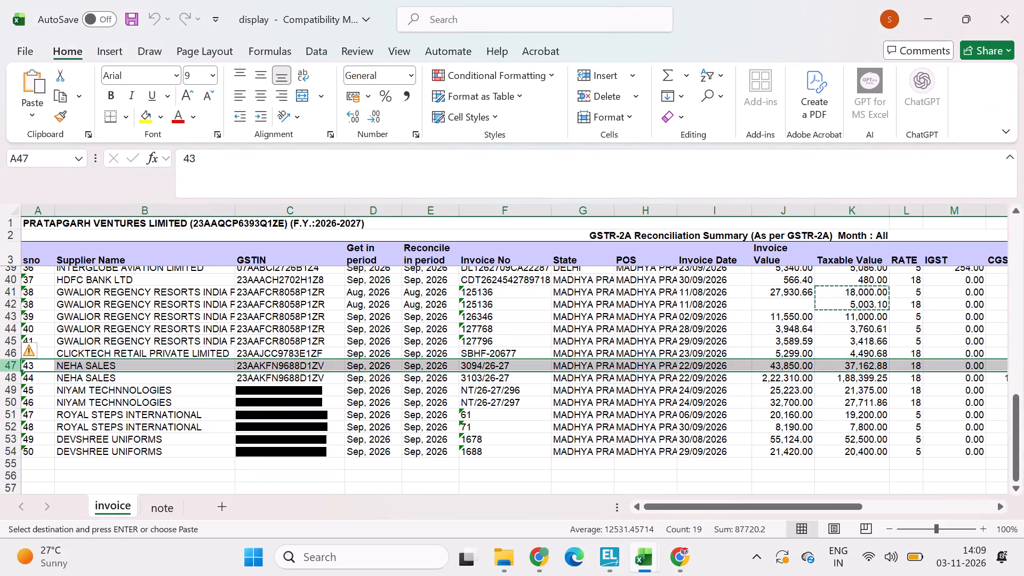
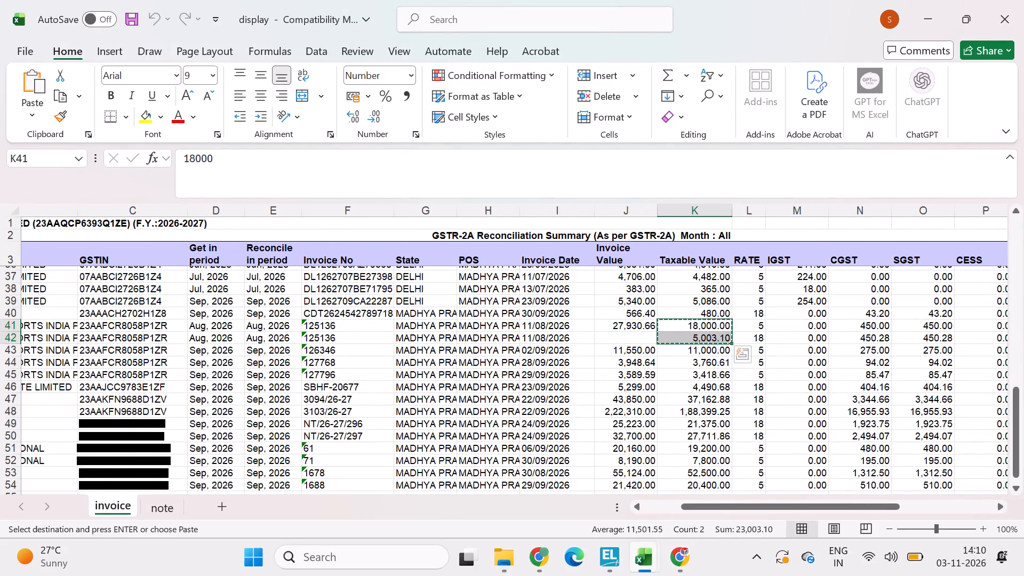
Look back through the invoice sheet's GSTR-2A reconciliation entries to the first supplier rows, including supplier names and serial numbers.
scroll(441, 365, "right", 5)
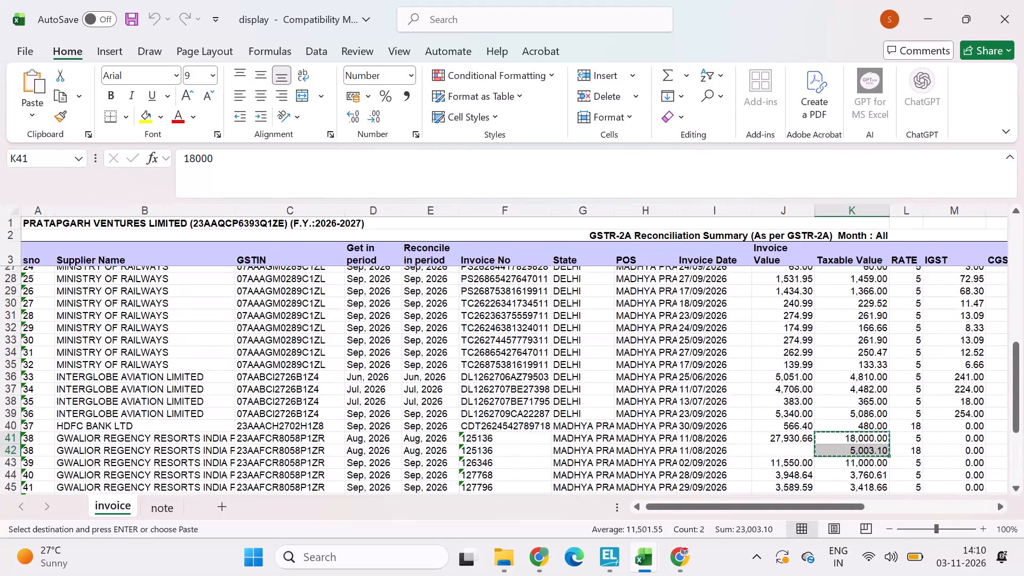
scroll(94, 442, "down", 3)
scroll(94, 442, "up", 2)
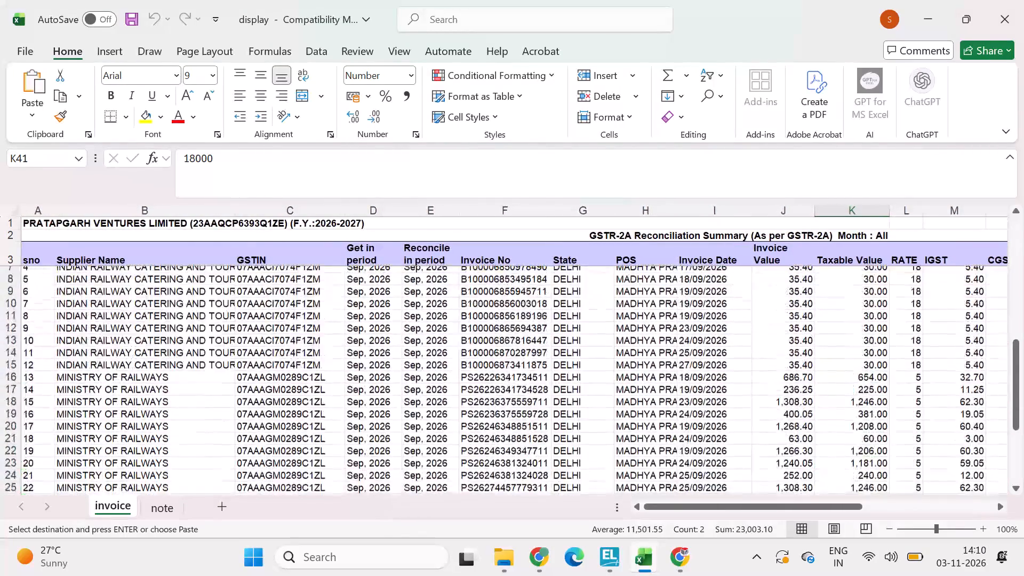
scroll(94, 442, "up", 2)
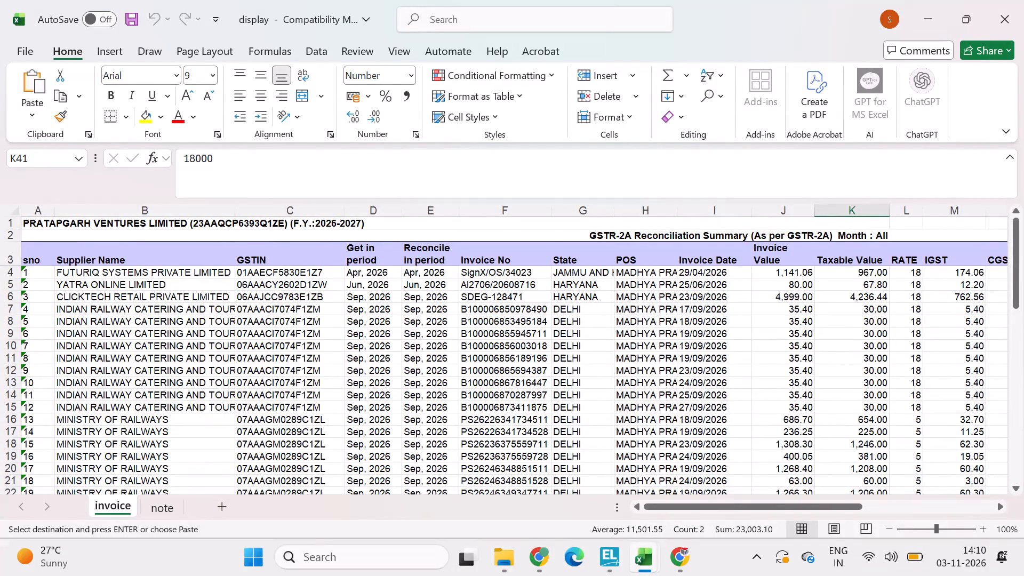
In the display workbook, find invoice 125136's two rows and select their CGST amounts to total them for the TallyPrime voucher.
left_click(3, 295)
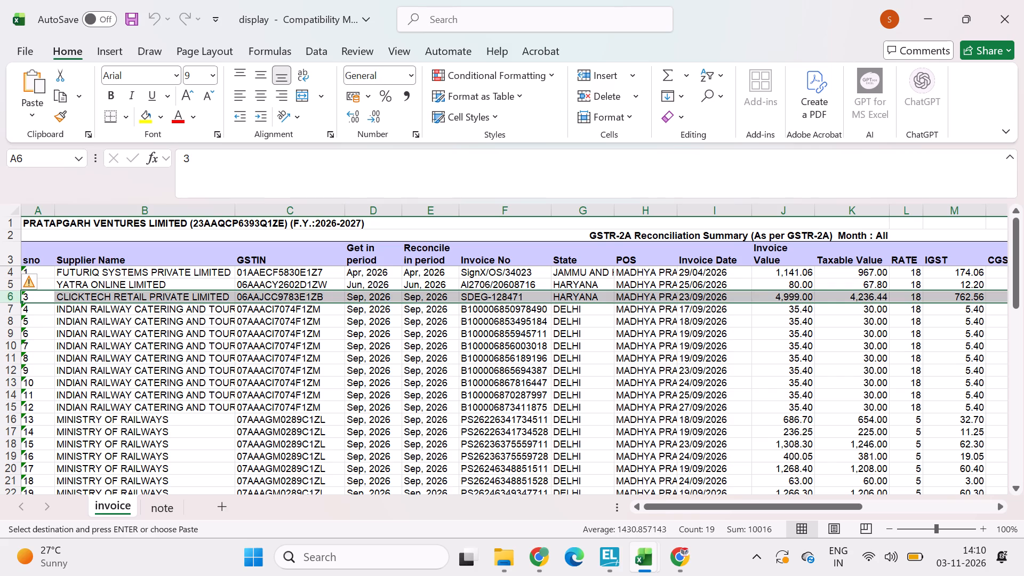
scroll(774, 374, "down", 2)
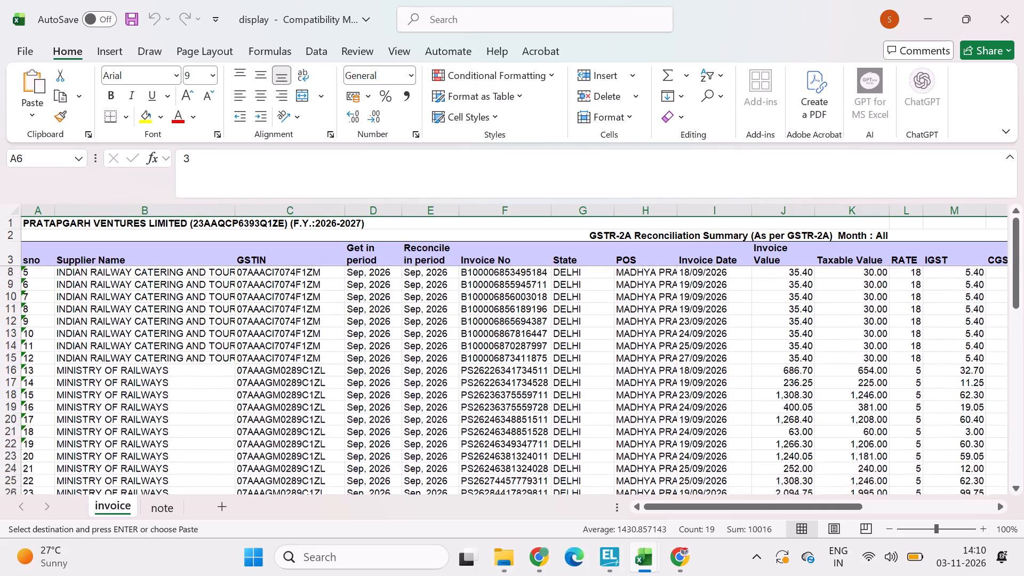
scroll(774, 374, "down", 3)
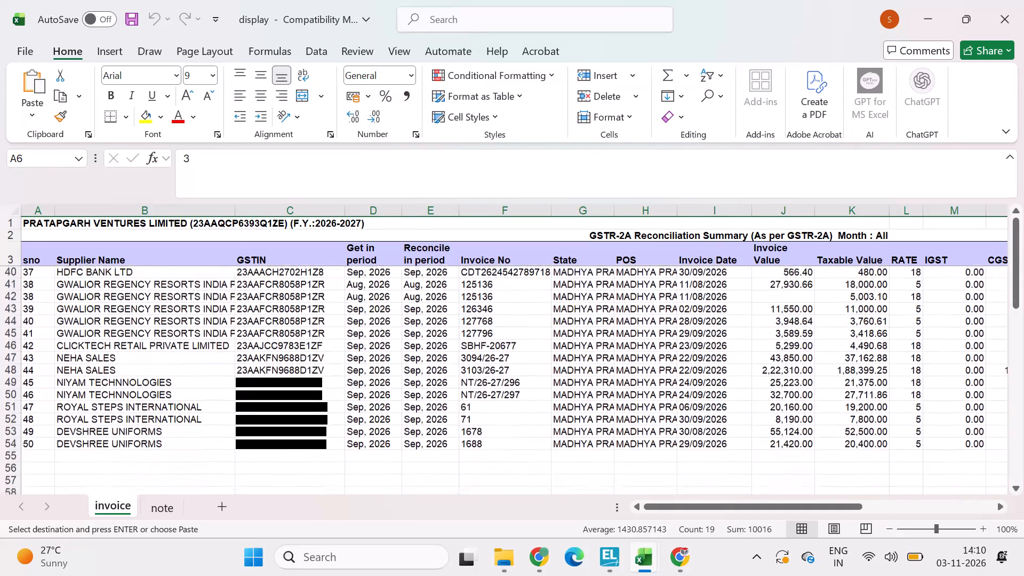
scroll(774, 374, "down", 1)
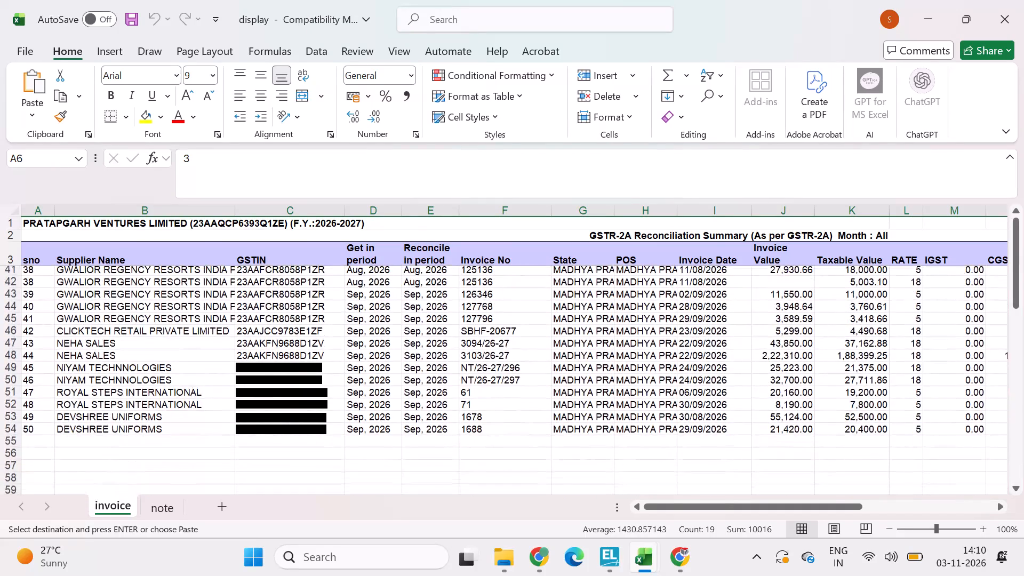
scroll(774, 374, "down", 1)
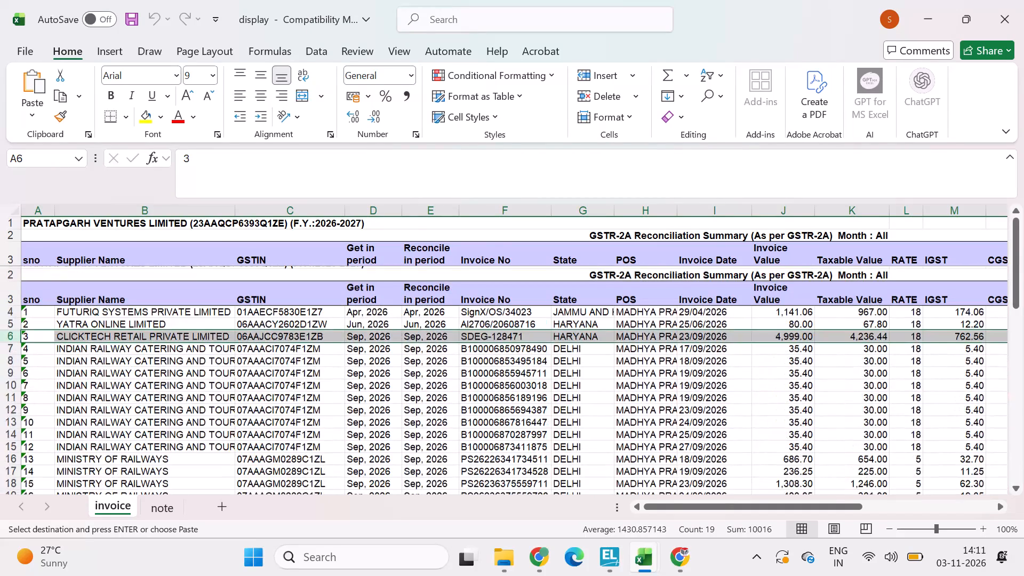
scroll(774, 374, "down", 1)
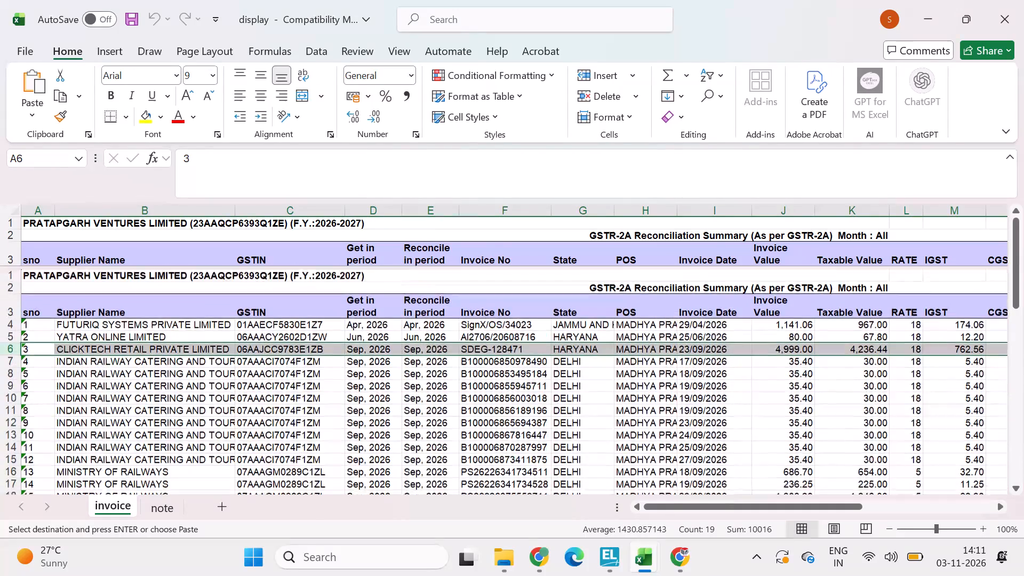
scroll(599, 409, "down", 4)
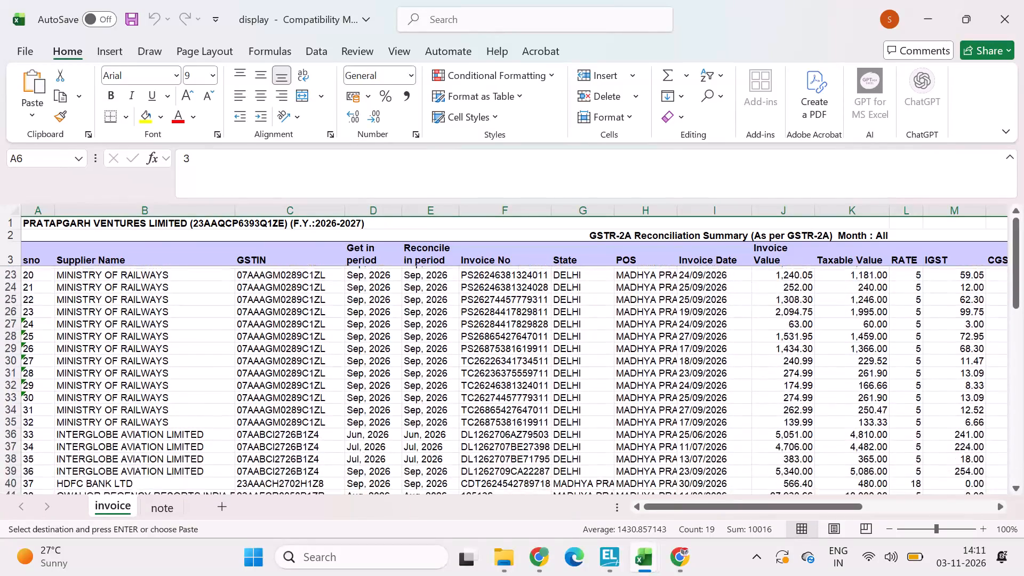
scroll(599, 409, "down", 4)
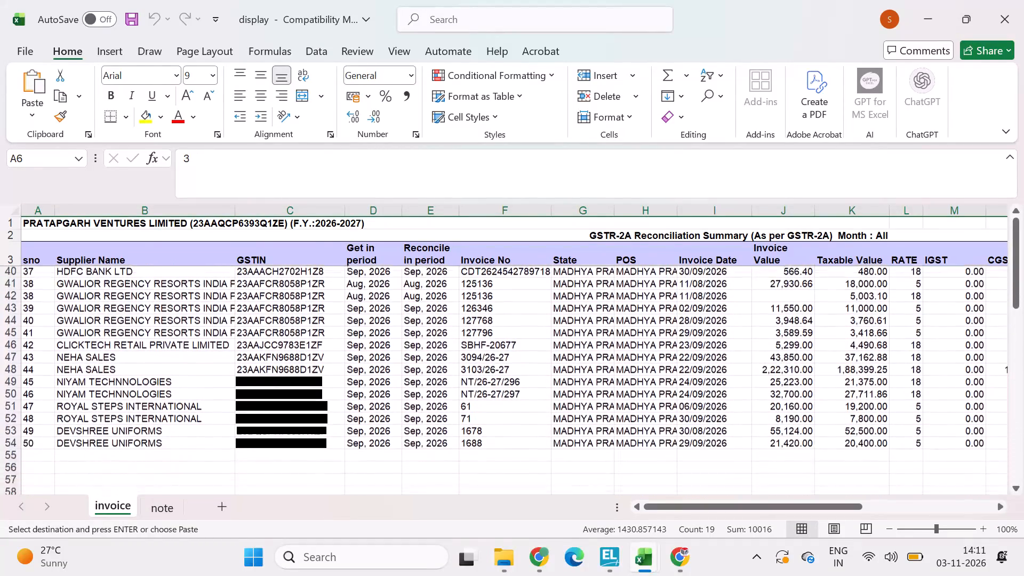
scroll(599, 409, "up", 1)
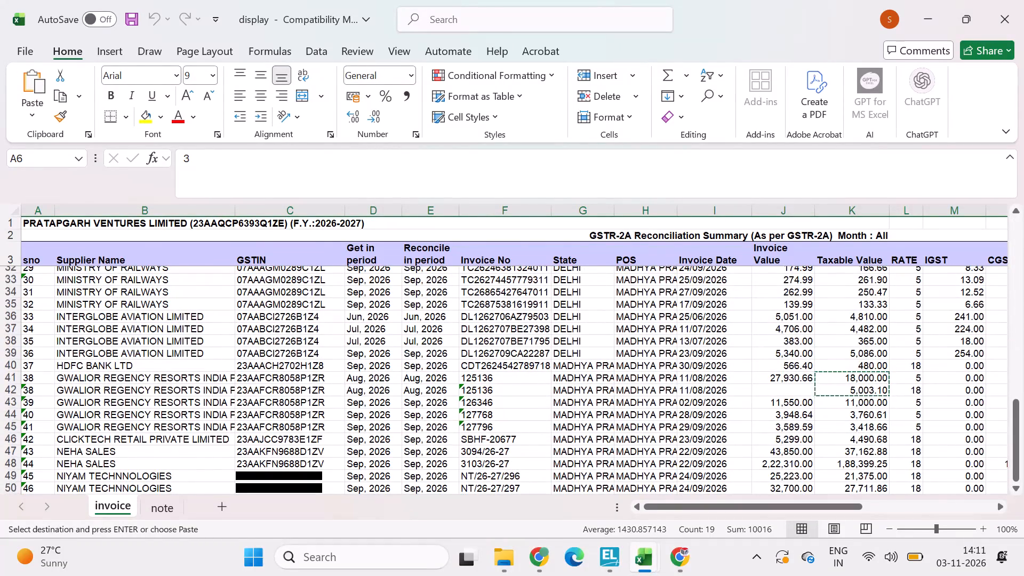
scroll(599, 409, "up", 2)
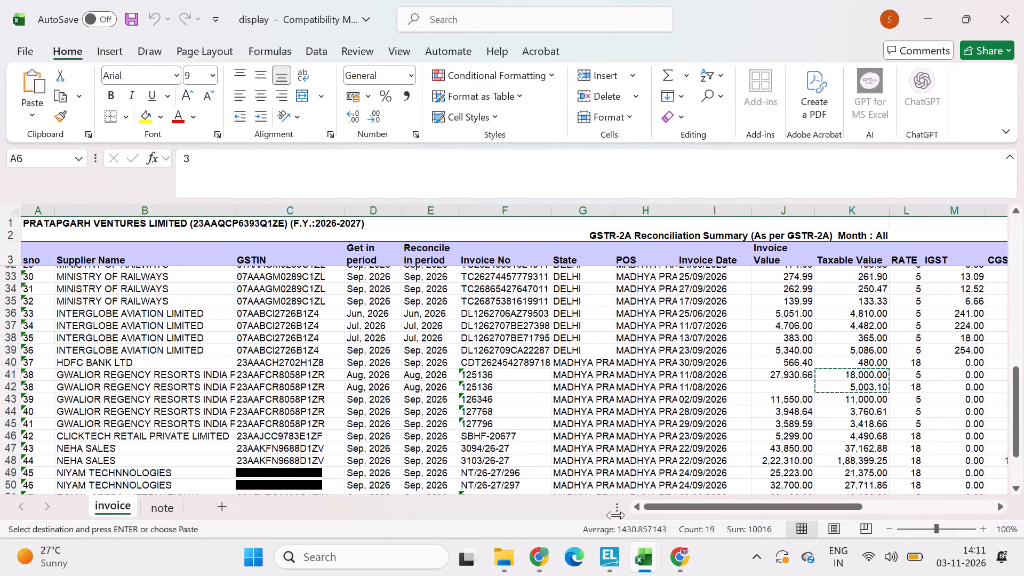
left_click(610, 555)
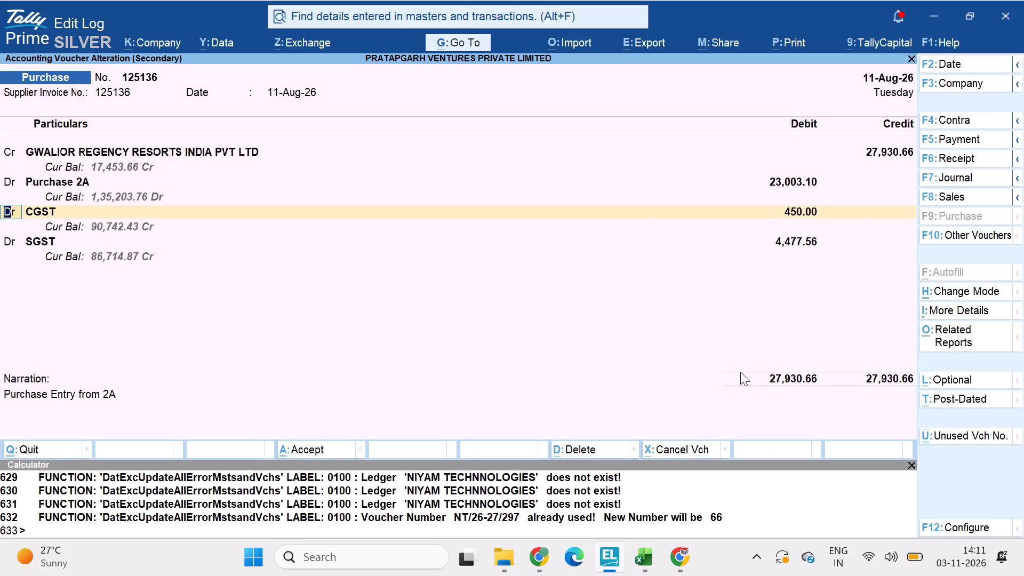
key("alt+Tab")
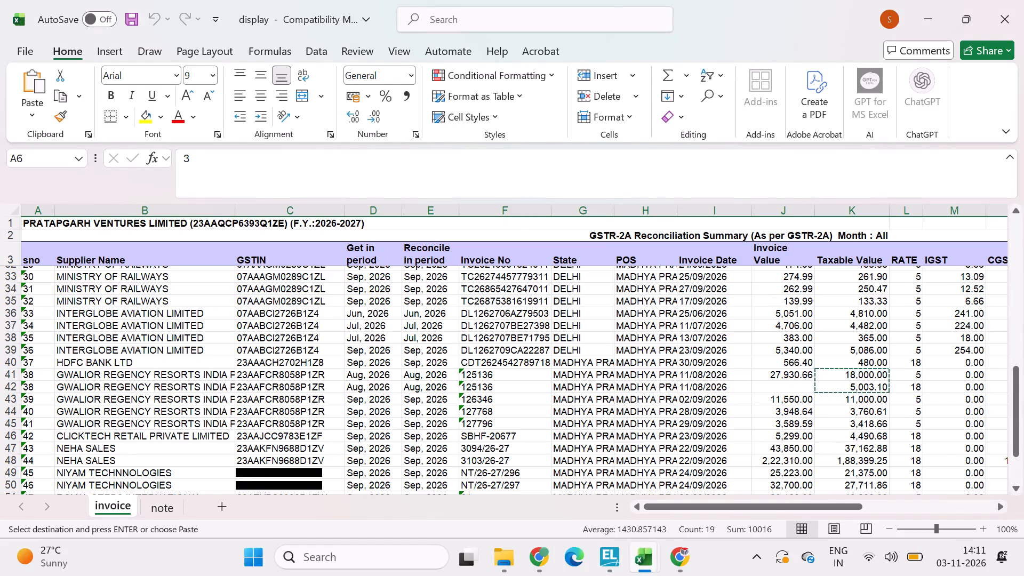
scroll(893, 405, "left", 1)
left_click_drag(891, 374, 892, 387)
key("alt+Tab")
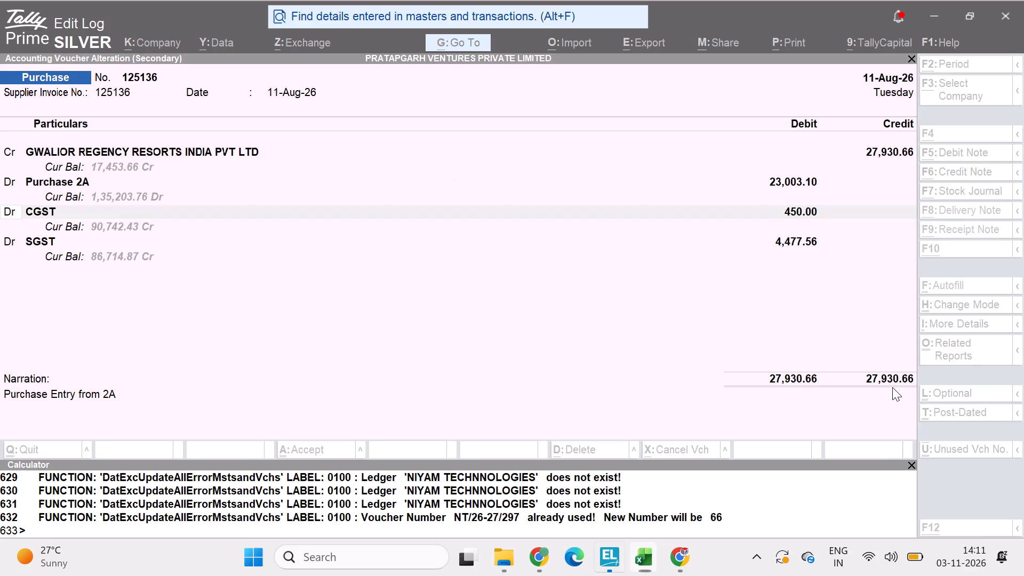
Set the CGST and SGST debits of purchase voucher 125136 to 900.28 each.
left_click(798, 211)
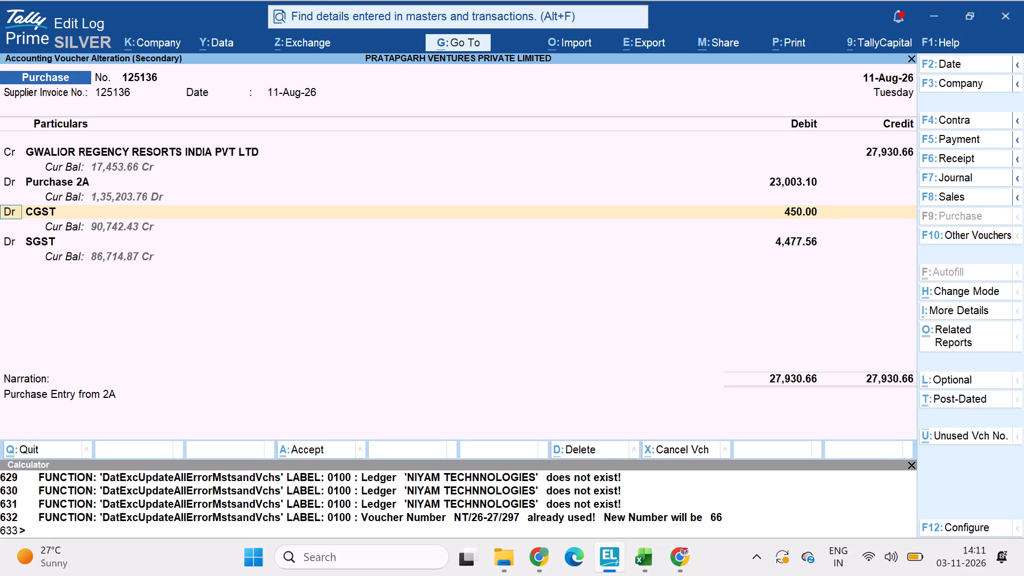
type("900.")
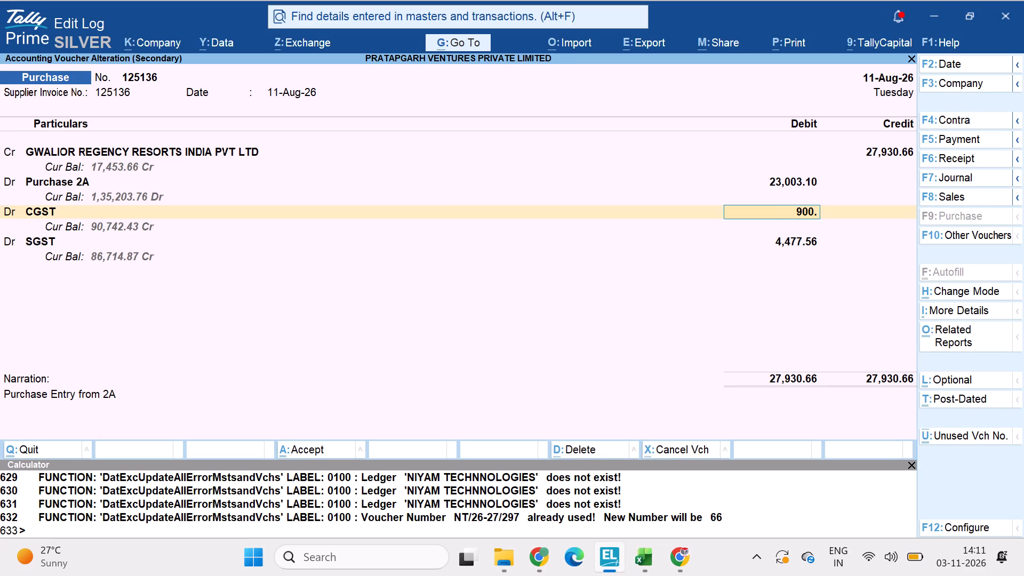
type("28")
key("Down")
key("Up")
key("ctrl+c")
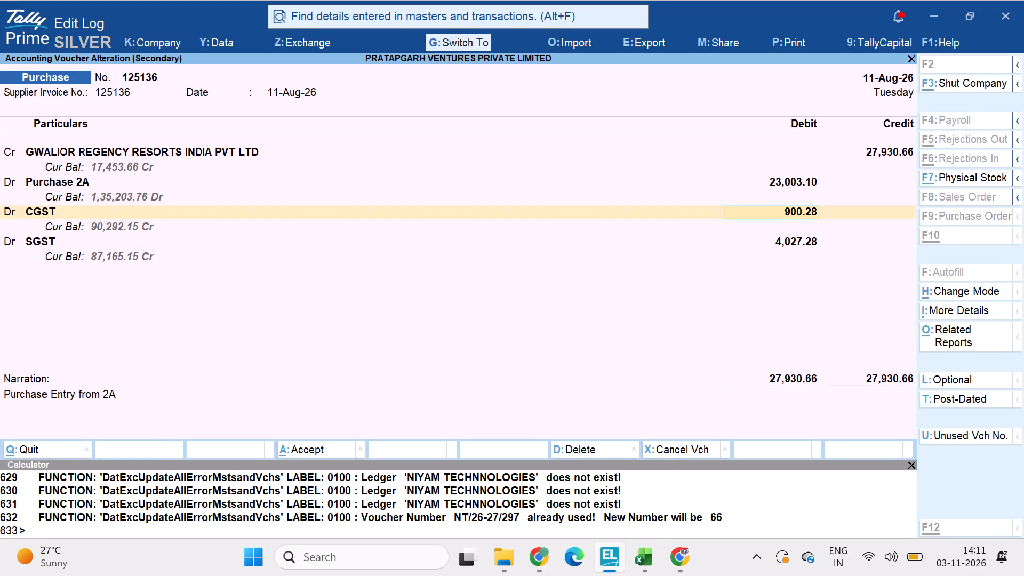
key("Down")
key("ctrl+v")
key("Return")
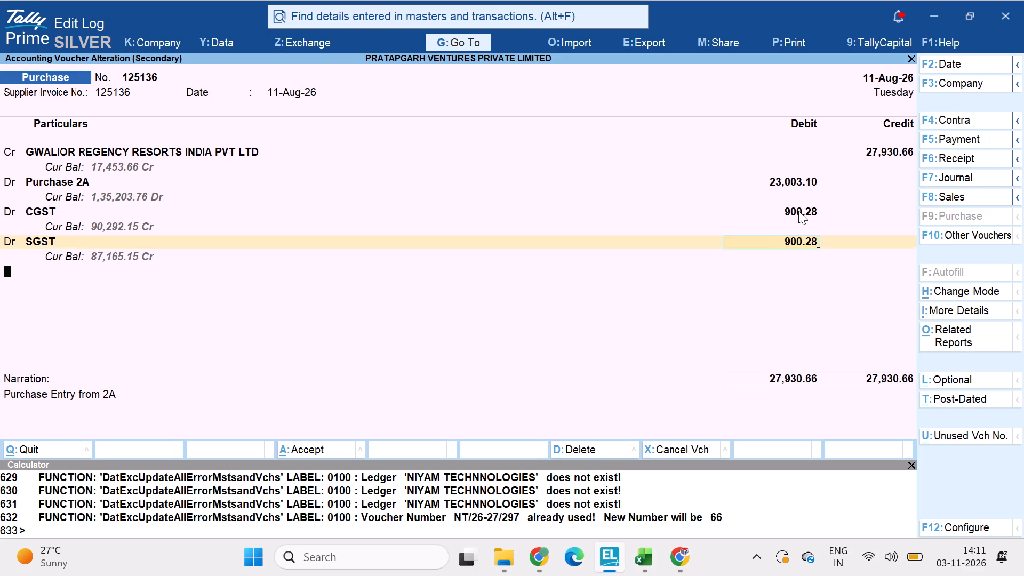
Add a Round Off debit line of 3,127.00 to balance voucher 125136 and accept the voucher.
key("Return")
type("sus")
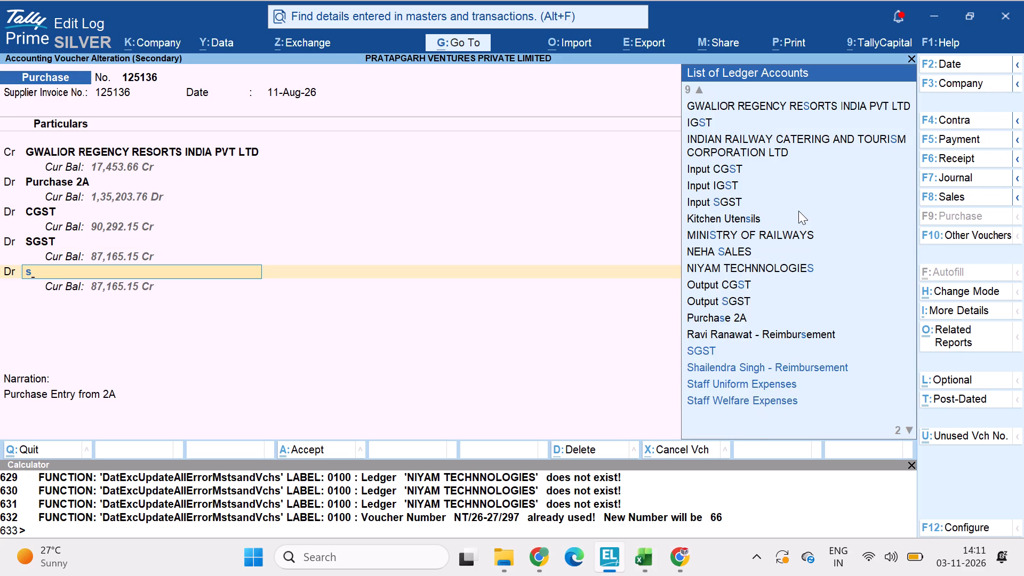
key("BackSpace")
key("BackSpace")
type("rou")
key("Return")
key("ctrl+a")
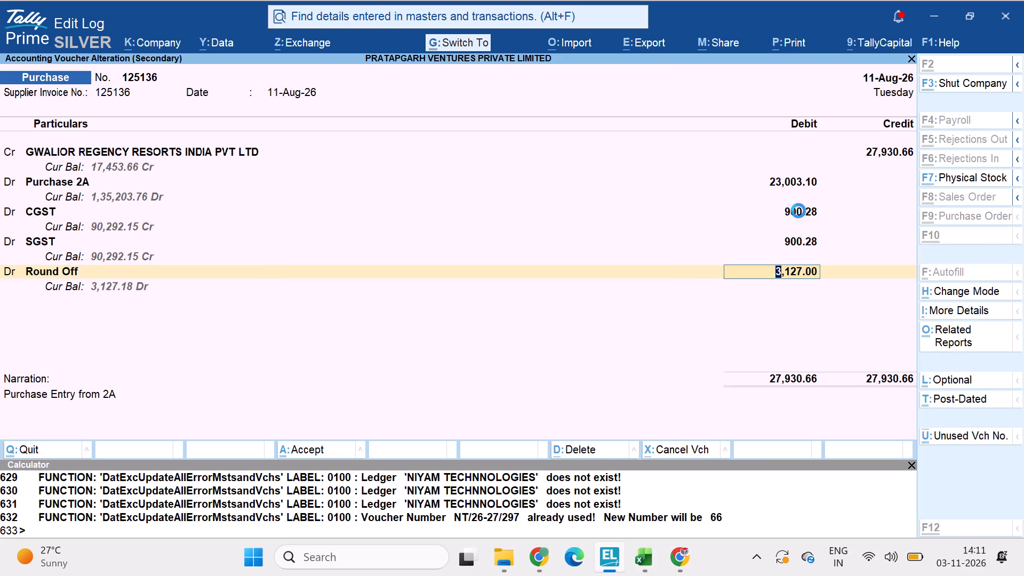
Accept the Gwalior Regency Resorts purchase voucher 125136 with its Round Off debit of 3,127.00.
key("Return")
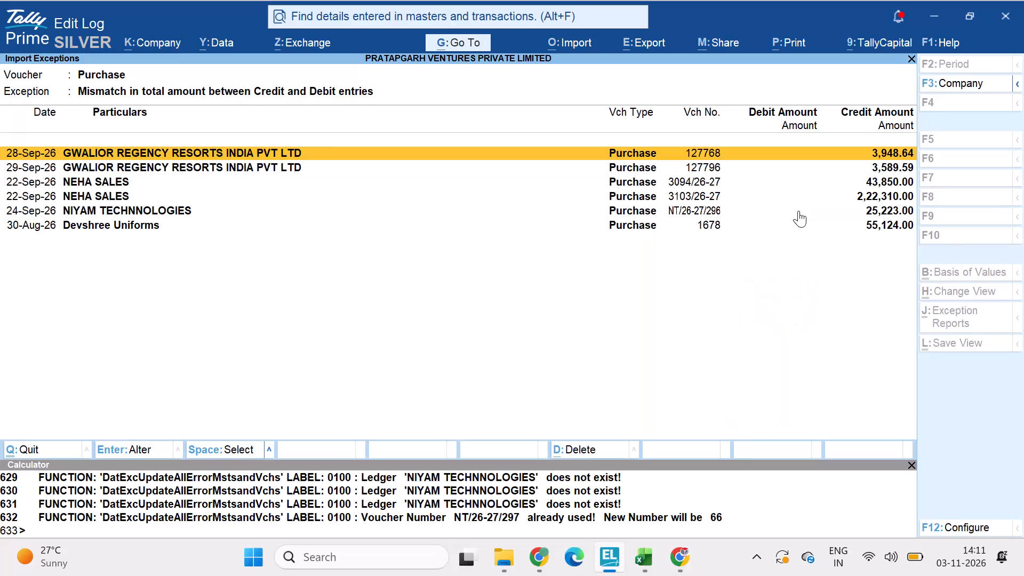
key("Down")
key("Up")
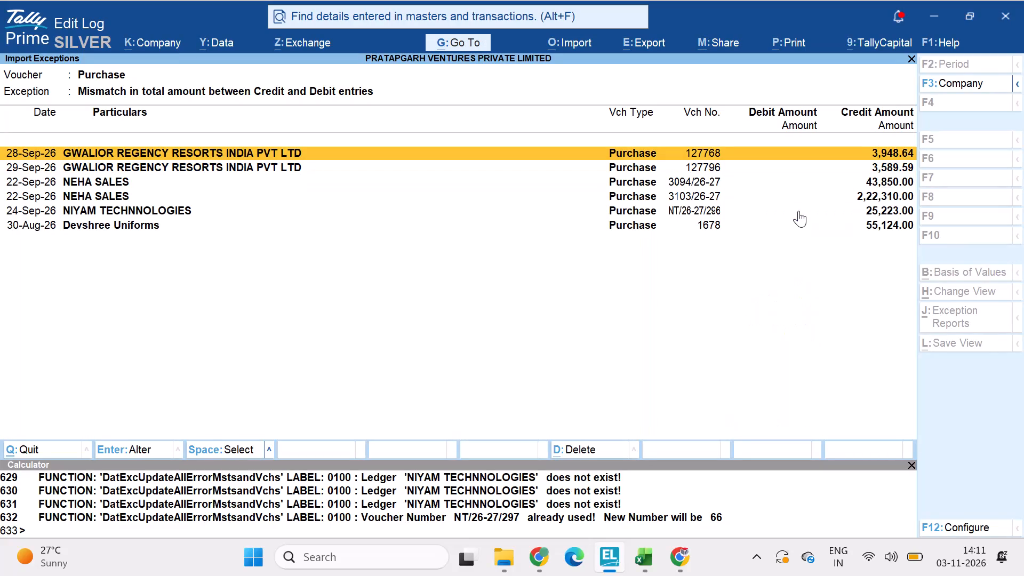
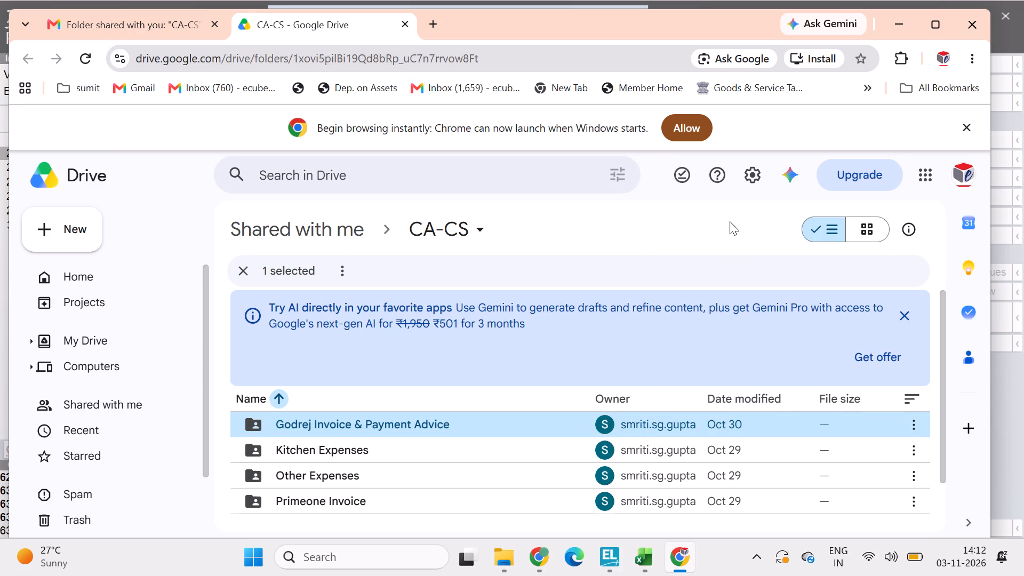
Browse the shared CA-CS folder in Google Drive, checking its Other Expenses subfolder and the folder list.
left_click(725, 218)
scroll(725, 218, "down", 3)
scroll(655, 482, "down", 2)
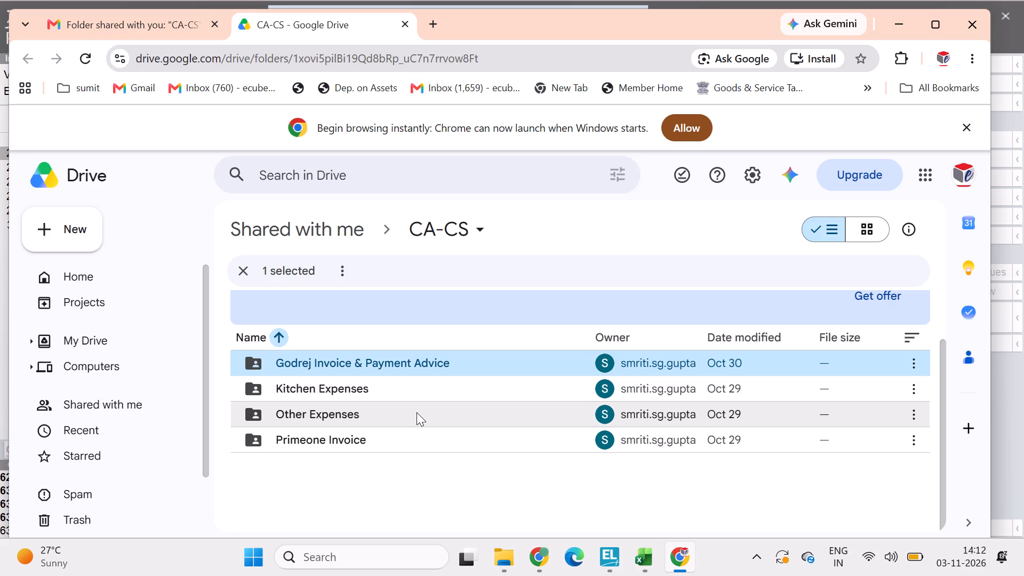
double_click(416, 412)
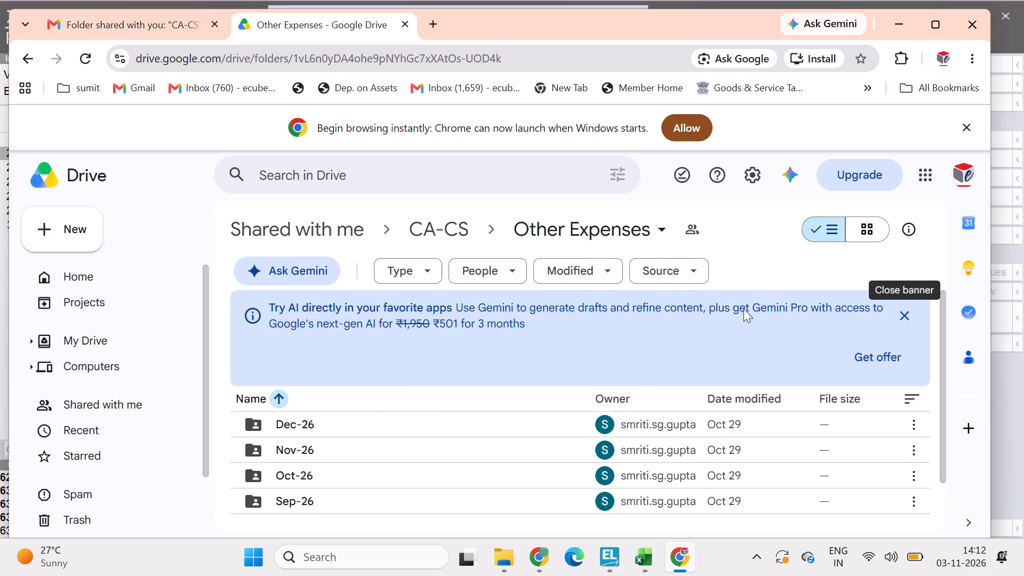
left_click(30, 58)
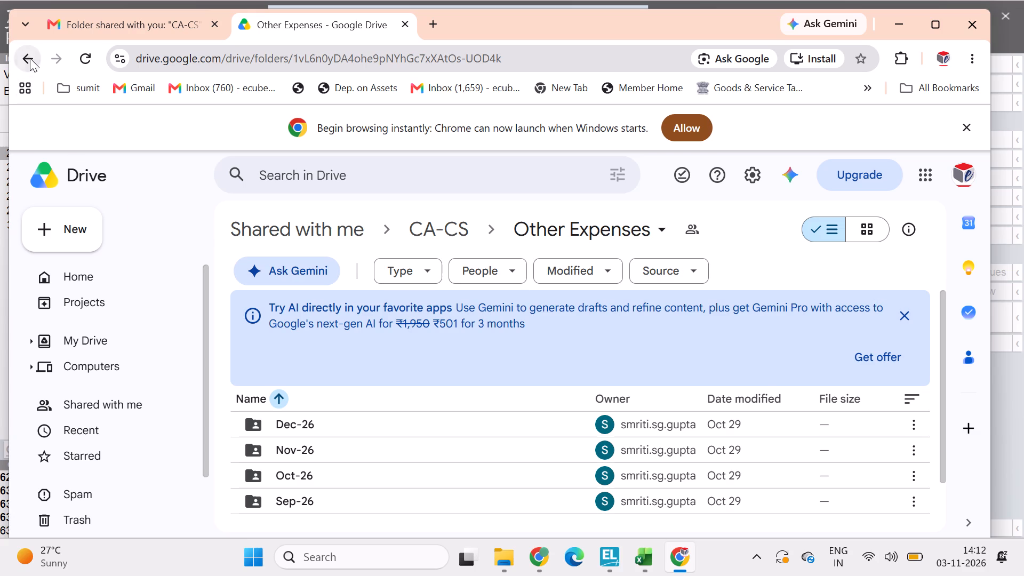
left_click(903, 388)
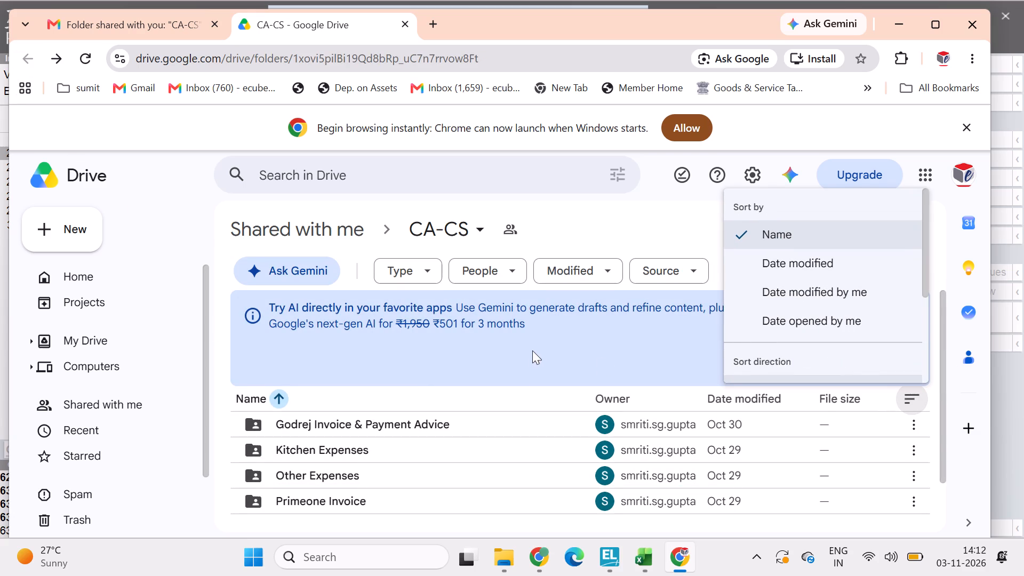
left_click(523, 388)
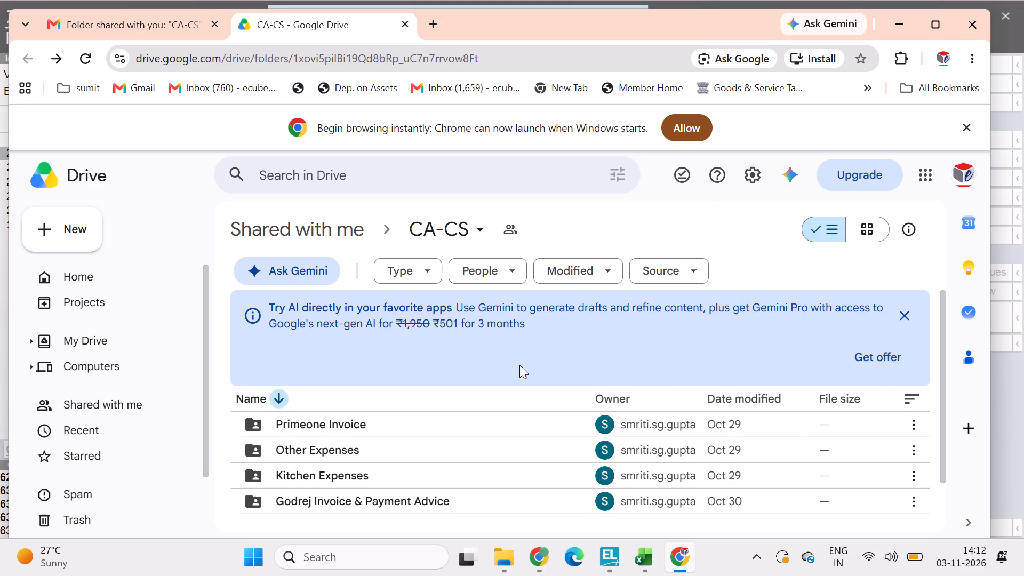
left_click(915, 419)
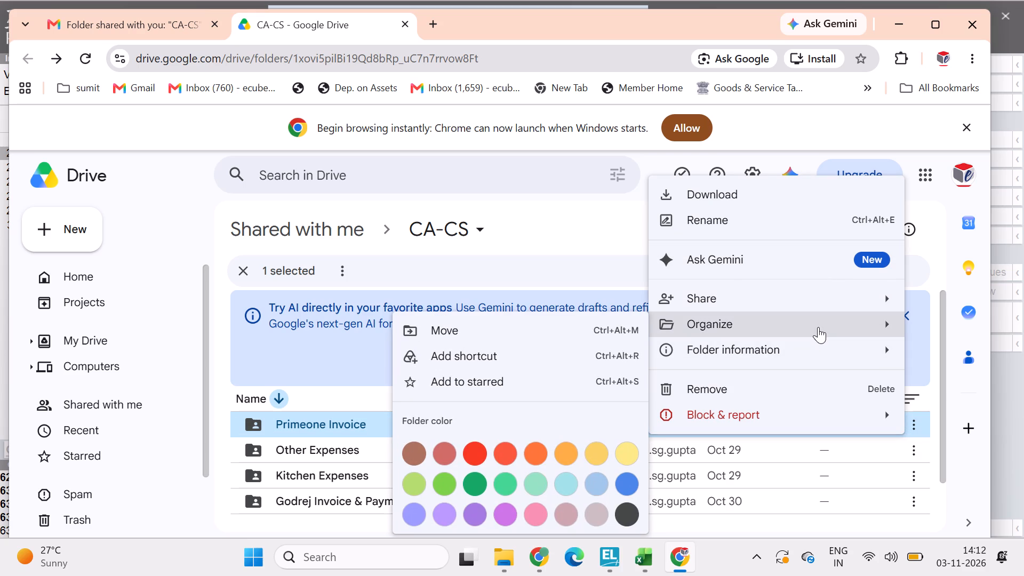
left_click(590, 219)
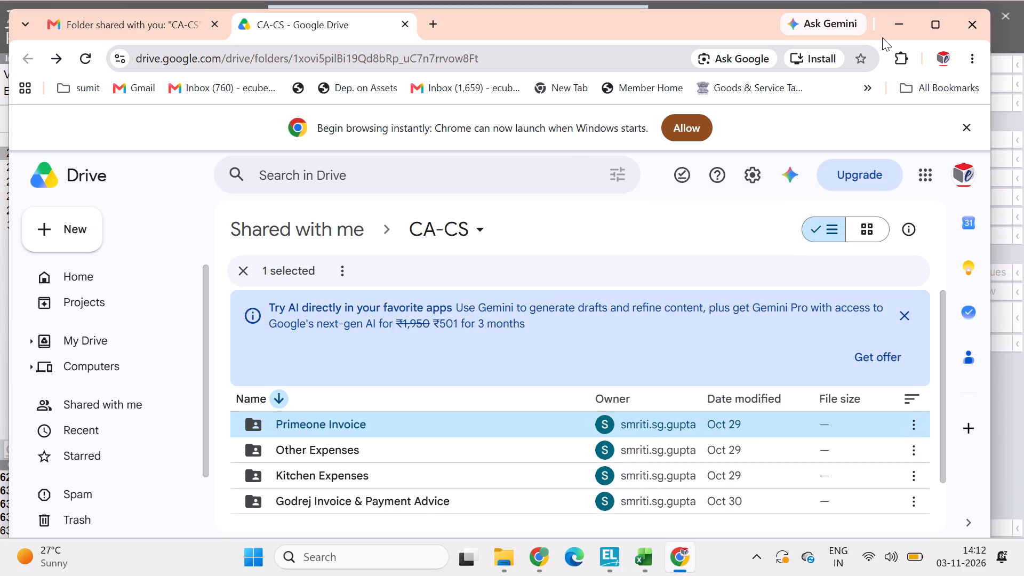
Minimise the Google Drive, TallyPrime and display workbook windows to reach the GSTR-2A reconciliation page in Chrome.
left_click(899, 22)
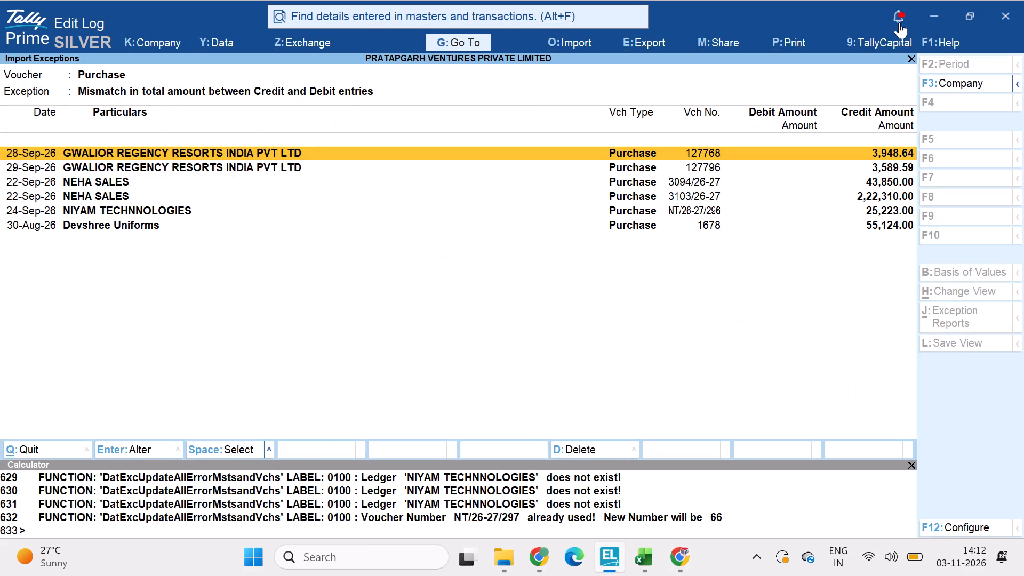
left_click(899, 22)
left_click(931, 15)
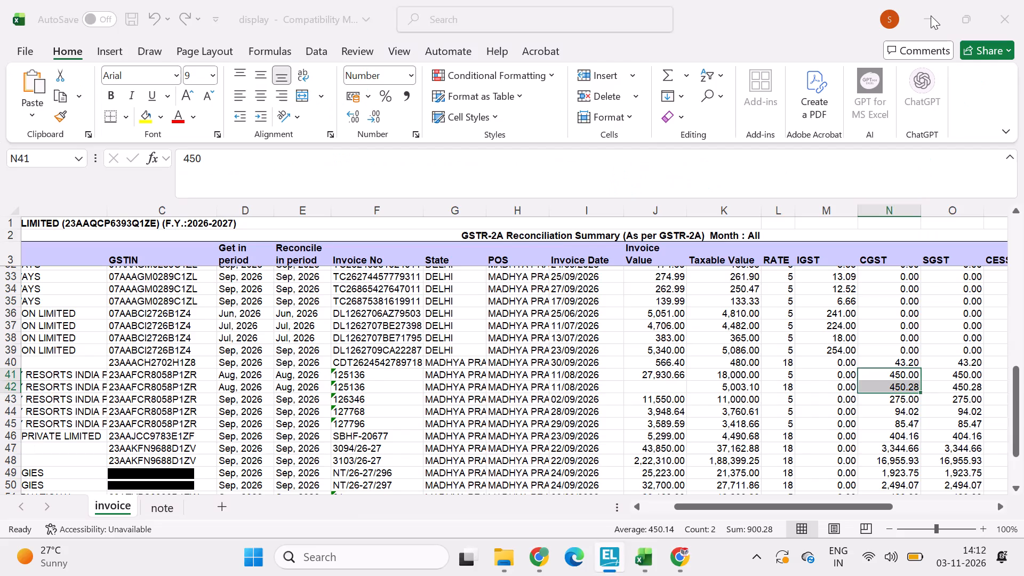
left_click(931, 15)
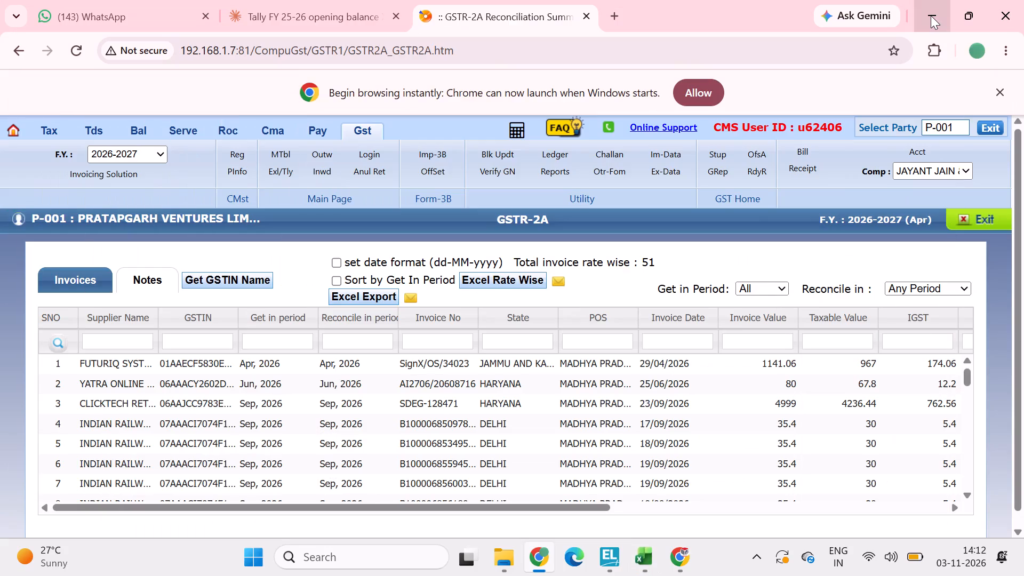